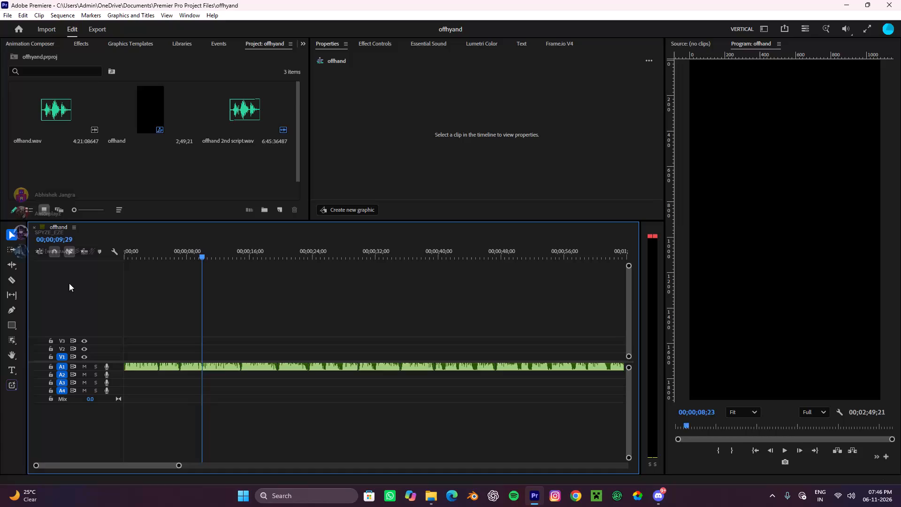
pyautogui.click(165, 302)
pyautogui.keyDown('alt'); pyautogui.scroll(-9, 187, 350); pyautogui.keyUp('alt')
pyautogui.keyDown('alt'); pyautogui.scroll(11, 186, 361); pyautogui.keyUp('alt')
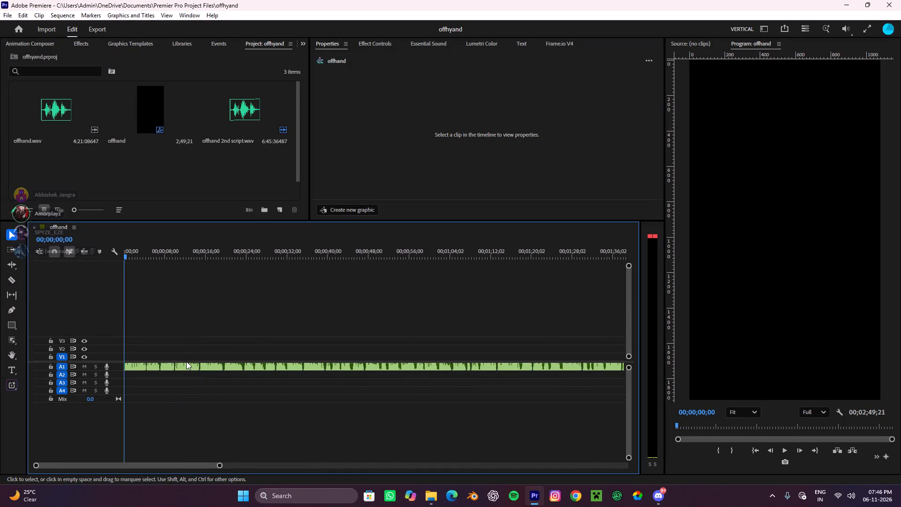
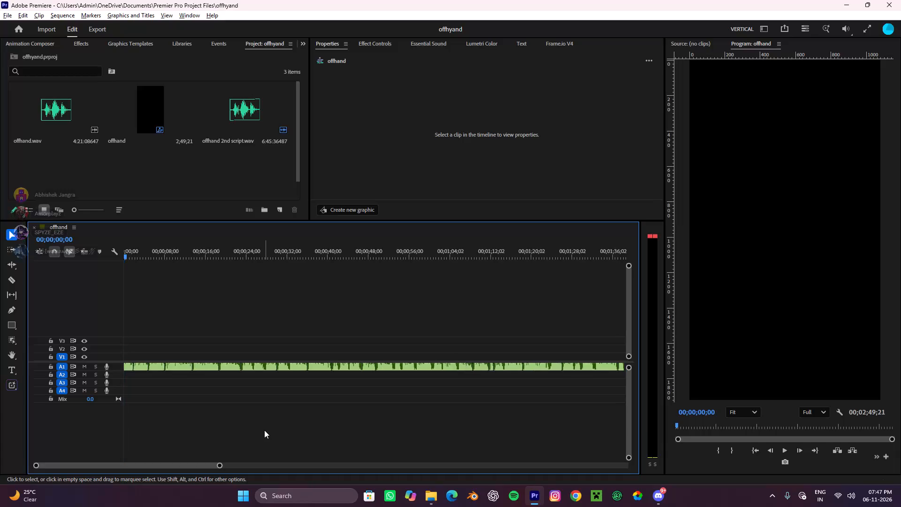
# Play the offhand sequence's voice audio from the start to about 00;00;34;06 and listen for sections to cut.
pyautogui.keyDown('alt'); pyautogui.scroll(1, 264, 430); pyautogui.keyUp('alt')
pyautogui.keyDown('alt'); pyautogui.scroll(-5, 262, 430); pyautogui.keyUp('alt')
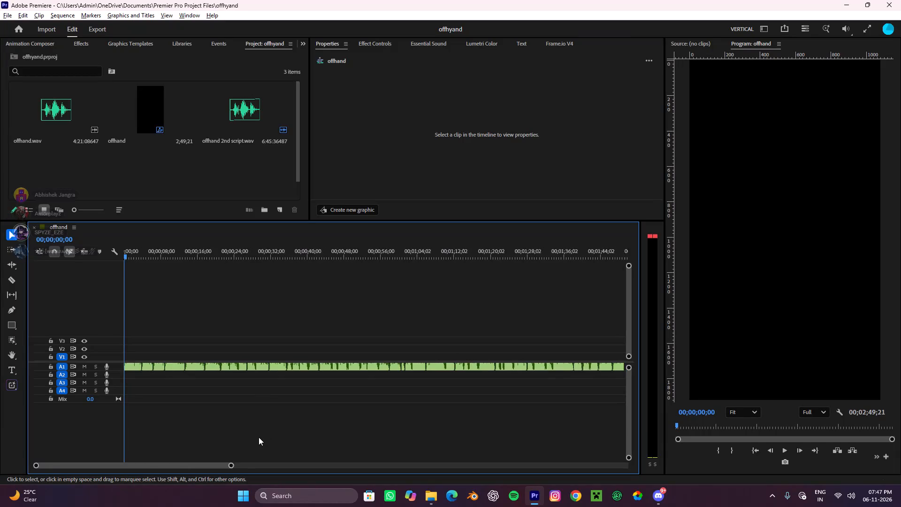
pyautogui.keyDown('alt'); pyautogui.scroll(-5, 253, 433); pyautogui.keyUp('alt')
pyautogui.keyDown('alt'); pyautogui.scroll(6, 148, 432); pyautogui.keyUp('alt')
pyautogui.keyDown('alt'); pyautogui.scroll(4, 174, 385); pyautogui.keyUp('alt')
pyautogui.scroll(5, 175, 385)
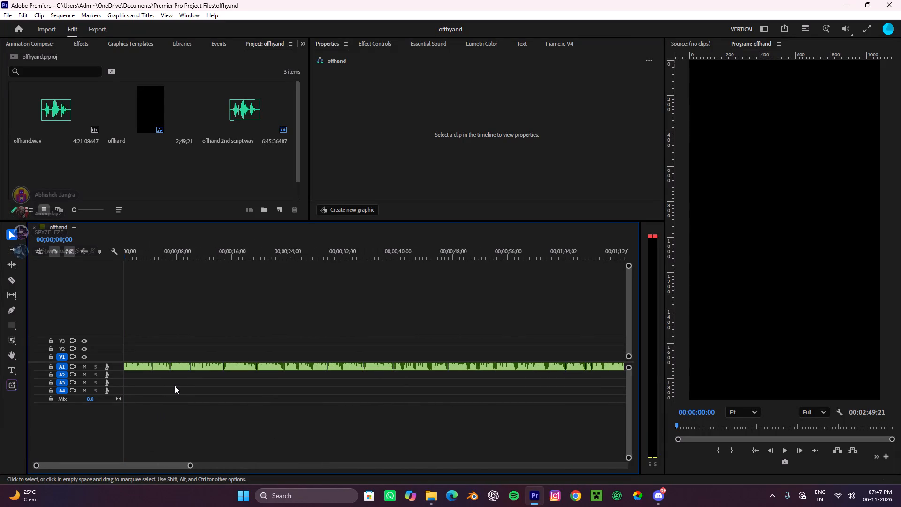
pyautogui.scroll(5, 175, 385)
pyautogui.keyDown('alt'); pyautogui.scroll(16, 175, 385); pyautogui.keyUp('alt')
pyautogui.press('space')
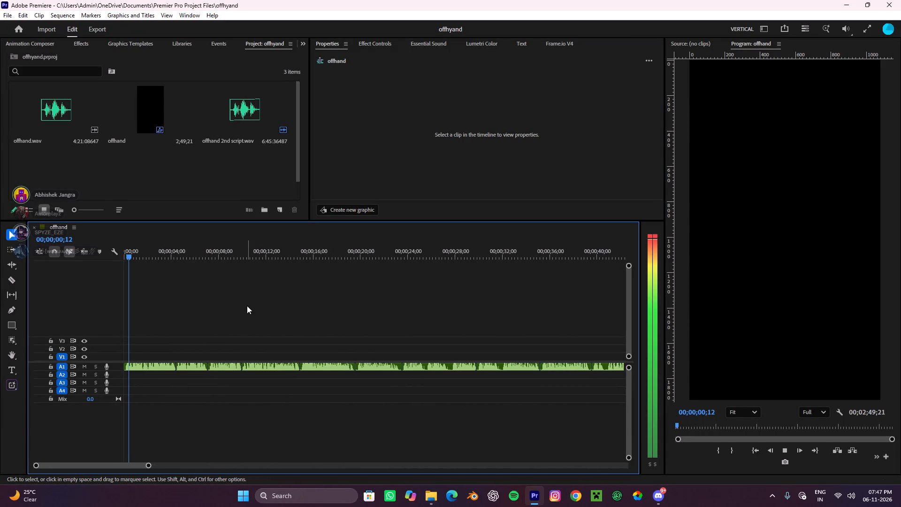
pyautogui.click(247, 306)
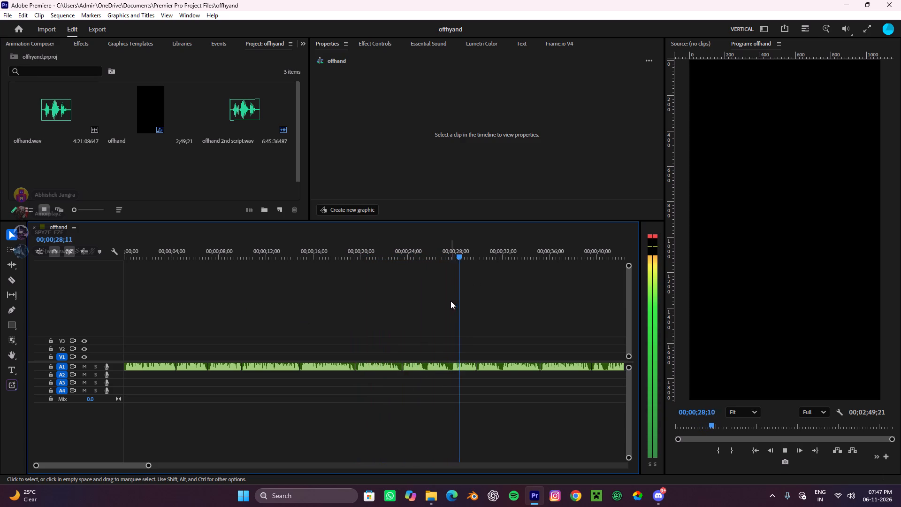
pyautogui.click(409, 330)
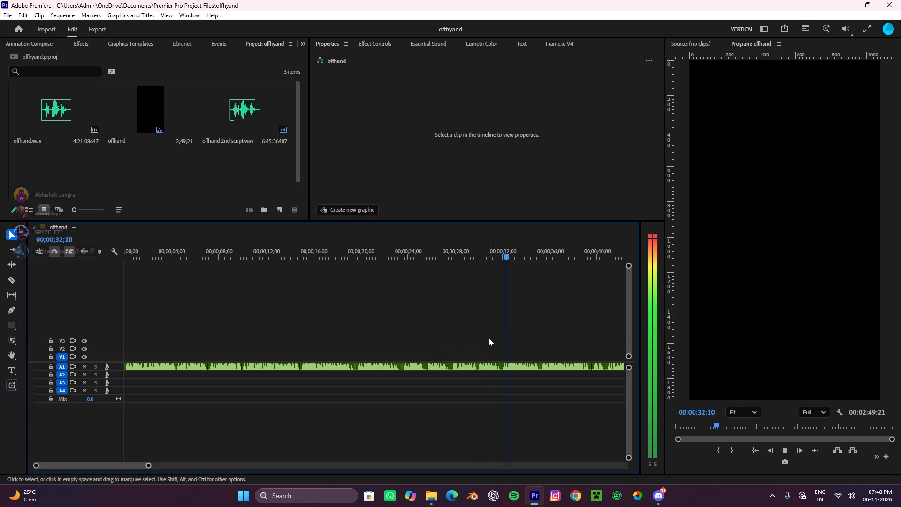
pyautogui.press('space')
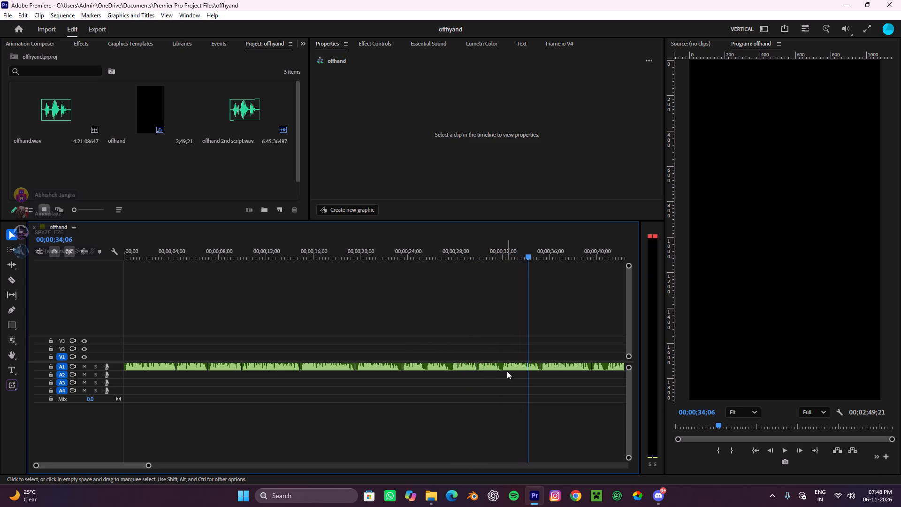
# Split the voice audio on track A1 at the pause near 00;00;32;00.
pyautogui.keyDown('alt'); pyautogui.scroll(7, 504, 371); pyautogui.keyUp('alt')
pyautogui.press('c')
pyautogui.click(512, 369)
pyautogui.press('v')
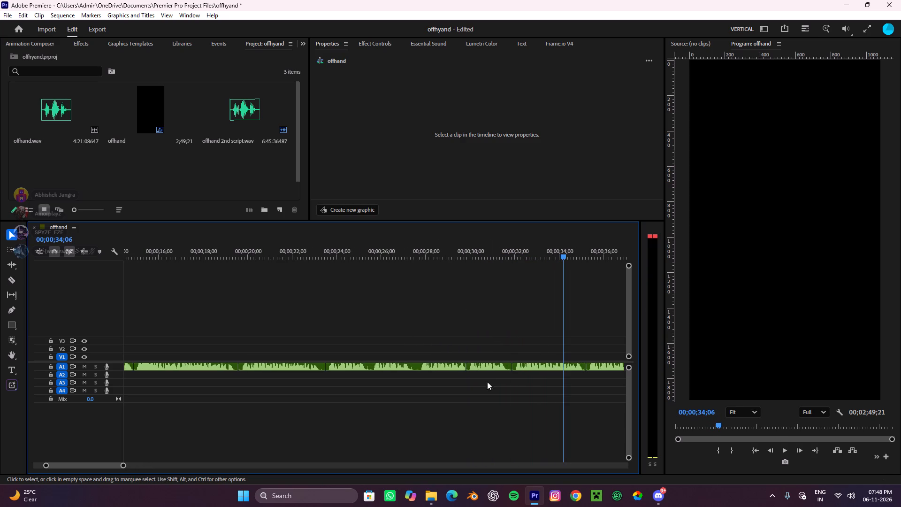
# Ripple-delete the two adjacent voice clips on A1 between about 00;00;19;18 and 00;00;29;25.
pyautogui.moveTo(449, 331); pyautogui.dragTo(305, 376)
pyautogui.press('r')
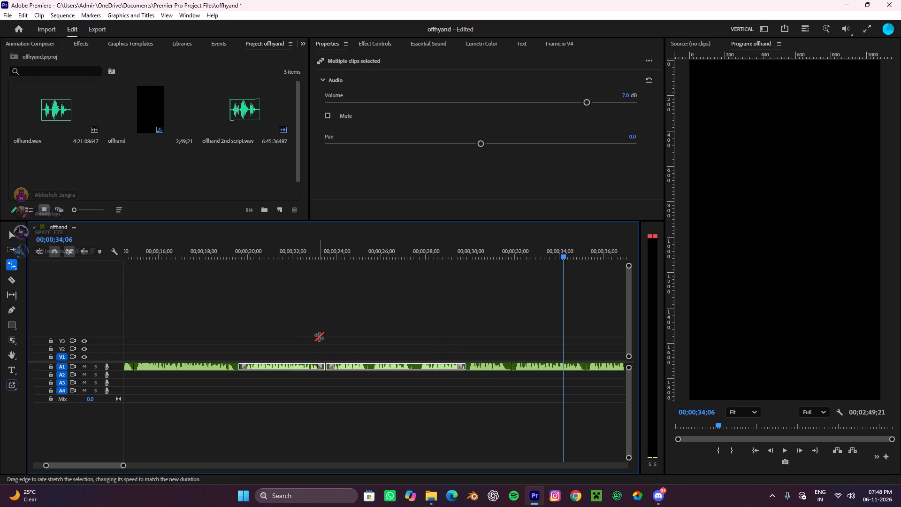
pyautogui.write('re')
pyautogui.press('v')
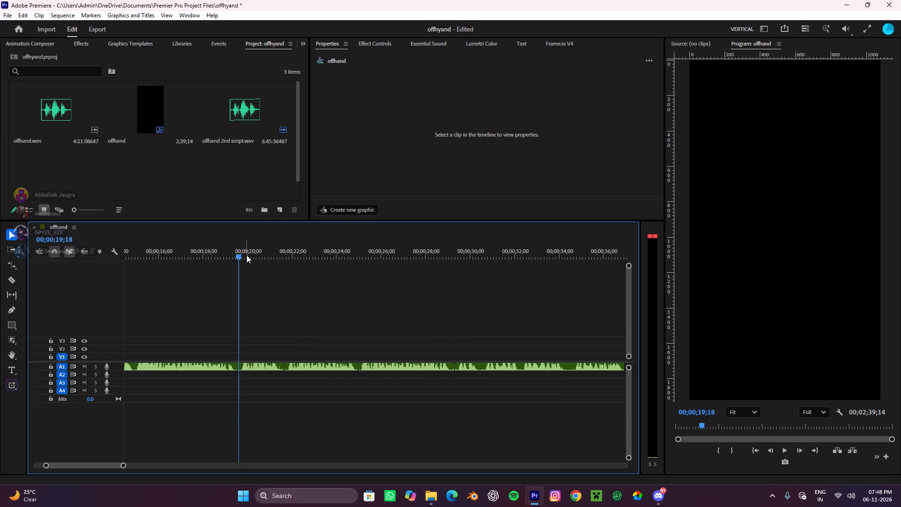
# Play the voice audio from about 00;00;19;18, ripple-delete the two-second clip starting there, and play back the new join.
pyautogui.moveTo(245, 254); pyautogui.dragTo(217, 289)
pyautogui.click(283, 303)
pyautogui.press('space')
pyautogui.keyDown('alt'); pyautogui.scroll(-9, 333, 333); pyautogui.keyUp('alt')
pyautogui.keyDown('alt'); pyautogui.scroll(2, 304, 358); pyautogui.keyUp('alt')
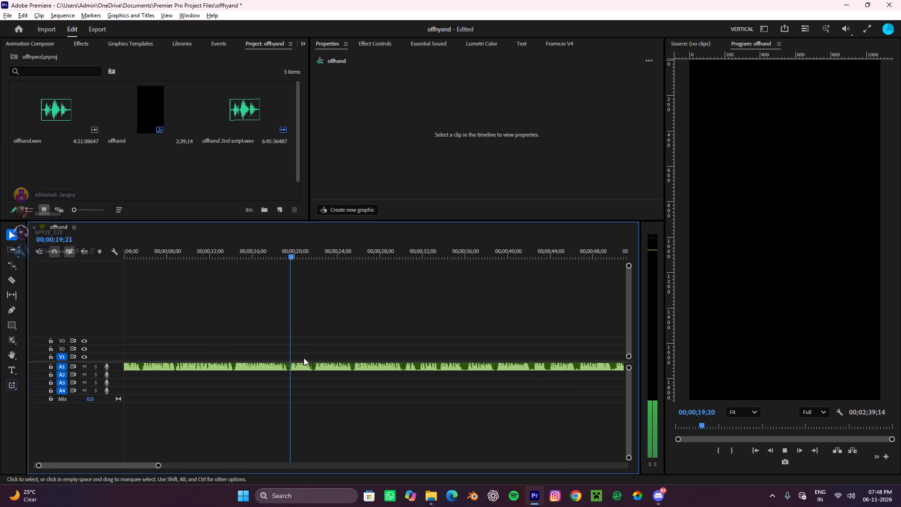
pyautogui.keyDown('alt'); pyautogui.scroll(8, 304, 358); pyautogui.keyUp('alt')
pyautogui.keyDown('alt'); pyautogui.scroll(-5, 304, 358); pyautogui.keyUp('alt')
pyautogui.keyDown('alt'); pyautogui.scroll(4, 313, 355); pyautogui.keyUp('alt')
pyautogui.click(362, 336)
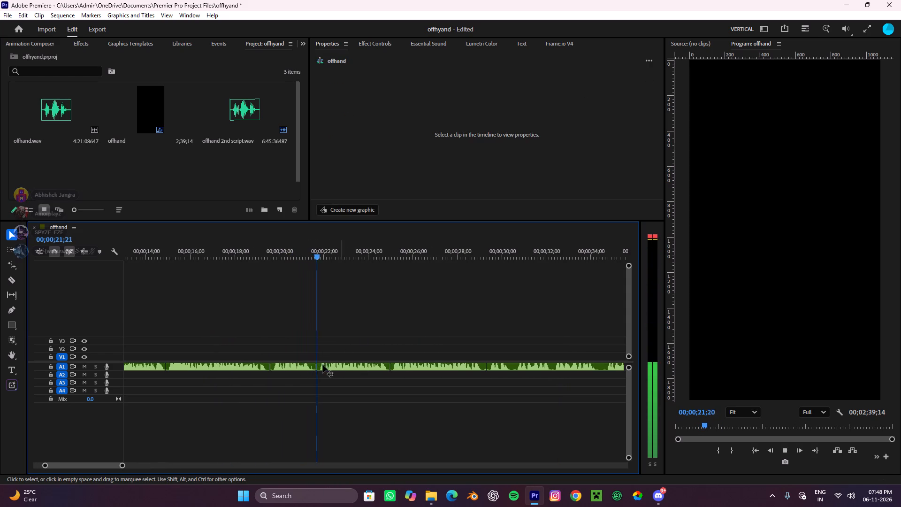
pyautogui.moveTo(294, 389); pyautogui.dragTo(292, 333)
pyautogui.write('e')
pyautogui.press('space')
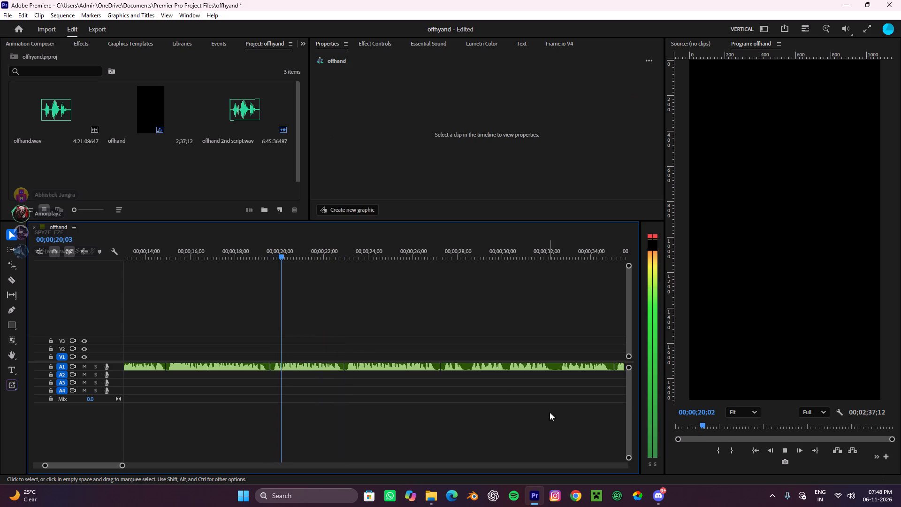
pyautogui.press('space')
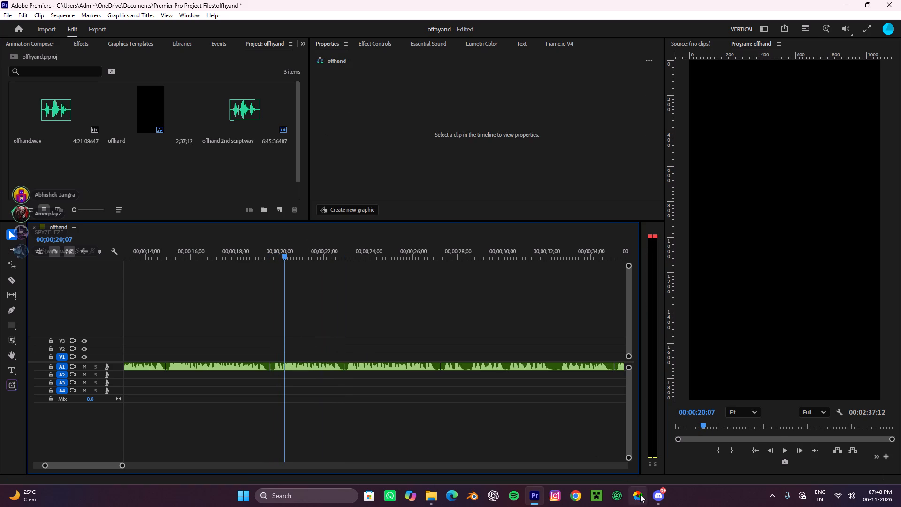
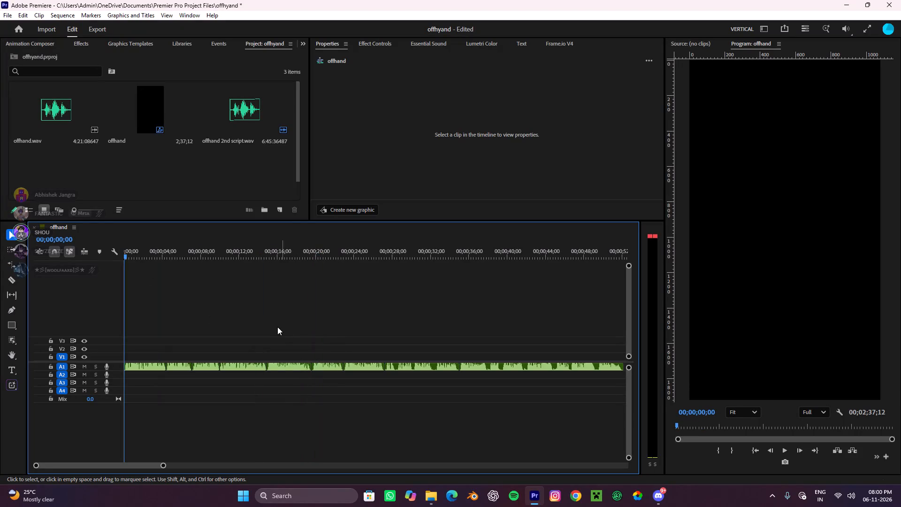
# Play the opening of the offhand sequence's voice audio on A1 from the start to about 00;00;00;23.
pyautogui.click(277, 327)
pyautogui.keyDown('alt'); pyautogui.scroll(11, 192, 334); pyautogui.keyUp('alt')
pyautogui.press('space')
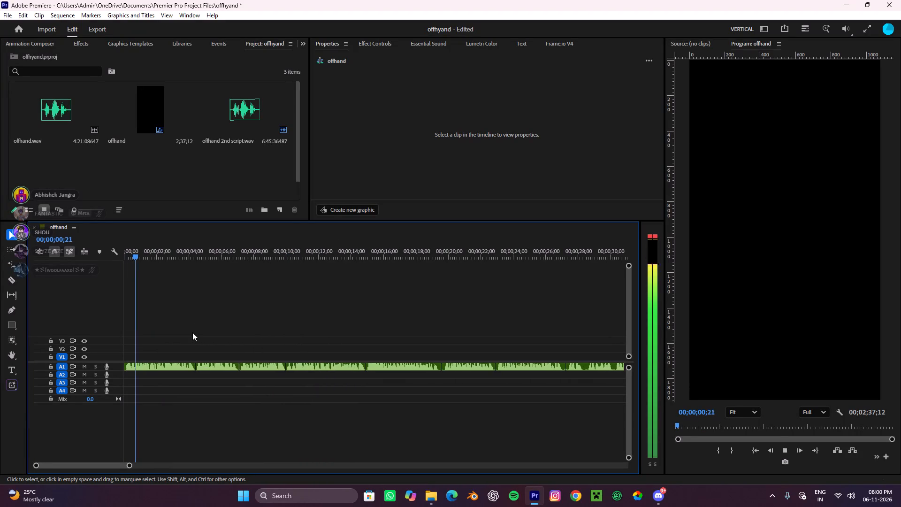
pyautogui.press('space')
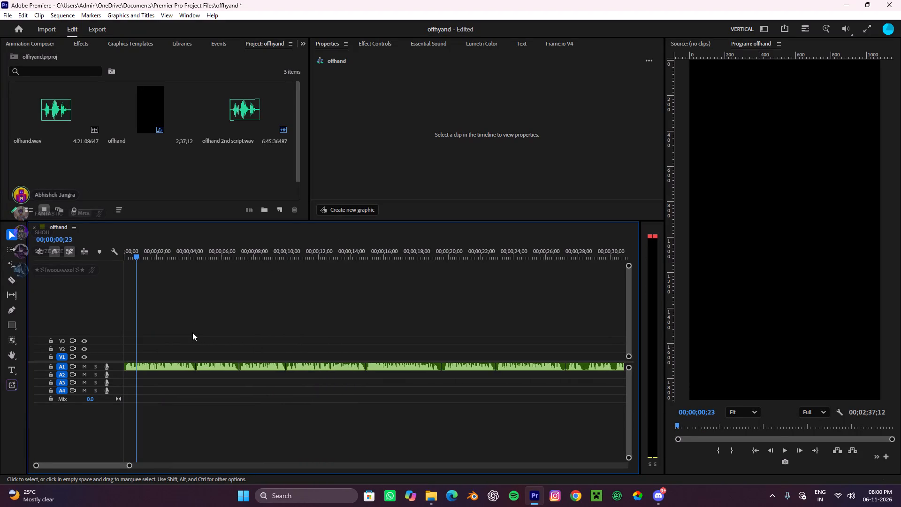
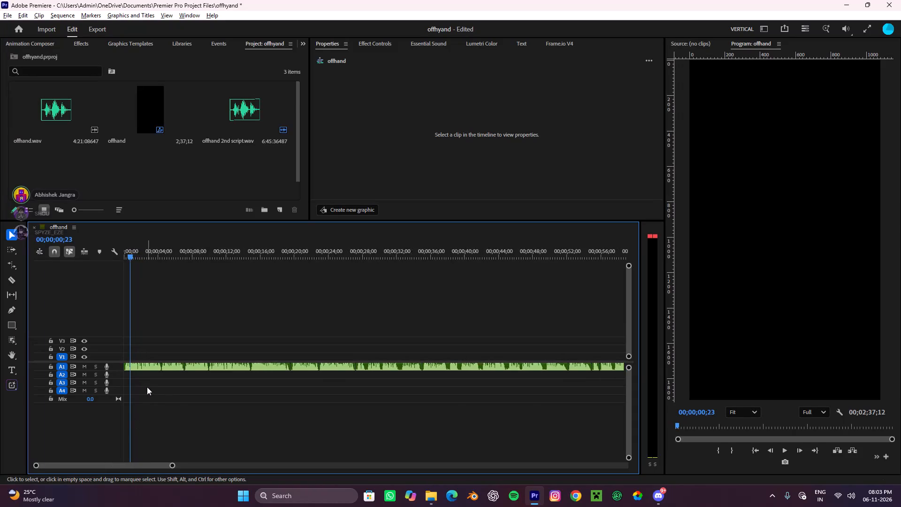
# Play the offhand sequence's voice audio on A1 from 00;00;00;00 to about 00;00;24.
pyautogui.keyDown('alt'); pyautogui.scroll(19, 147, 387); pyautogui.keyUp('alt')
pyautogui.moveTo(328, 338); pyautogui.dragTo(176, 372)
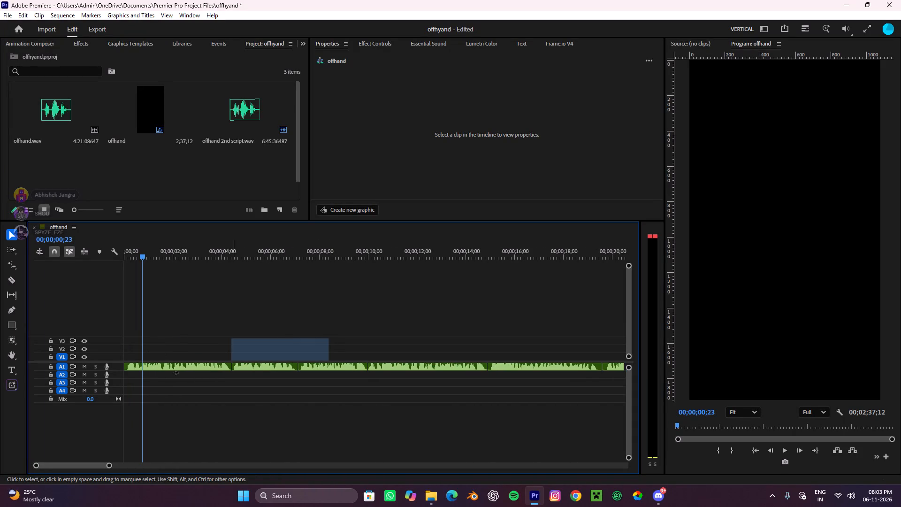
pyautogui.moveTo(176, 372); pyautogui.dragTo(166, 375)
pyautogui.click(279, 326)
pyautogui.moveTo(145, 259); pyautogui.dragTo(87, 272)
pyautogui.click(297, 324)
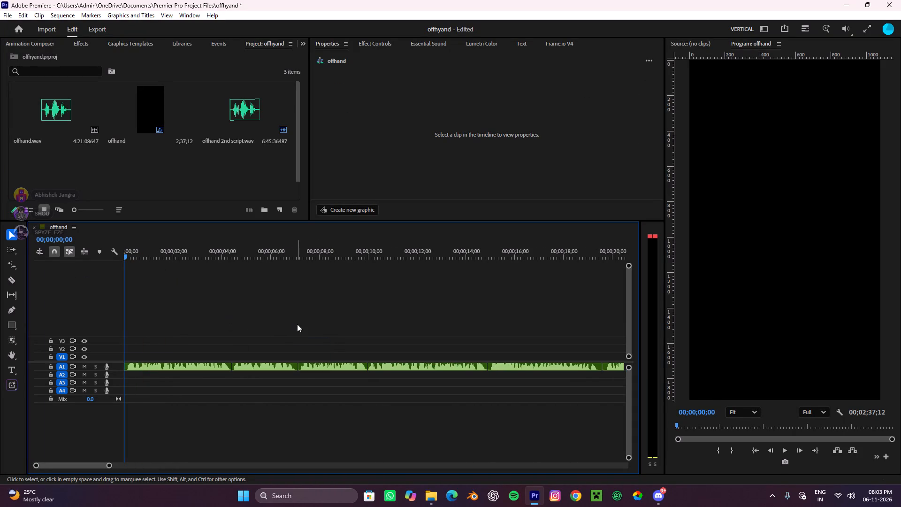
pyautogui.press('space')
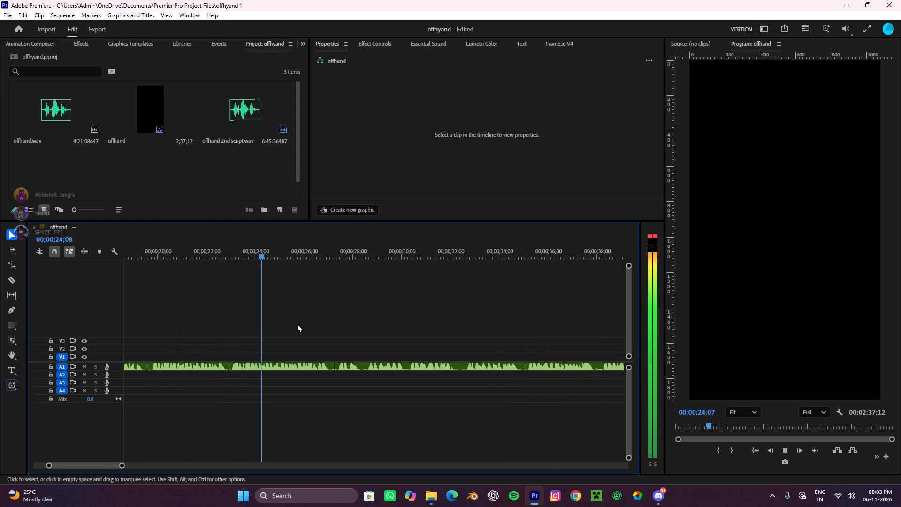
pyautogui.press('space')
# Ripple-delete the unwanted voice clip on A1 around 00;00;21 and play the audio after the cut to about 00;00;23.
pyautogui.moveTo(189, 402); pyautogui.dragTo(181, 350)
pyautogui.write('e')
pyautogui.press('space')
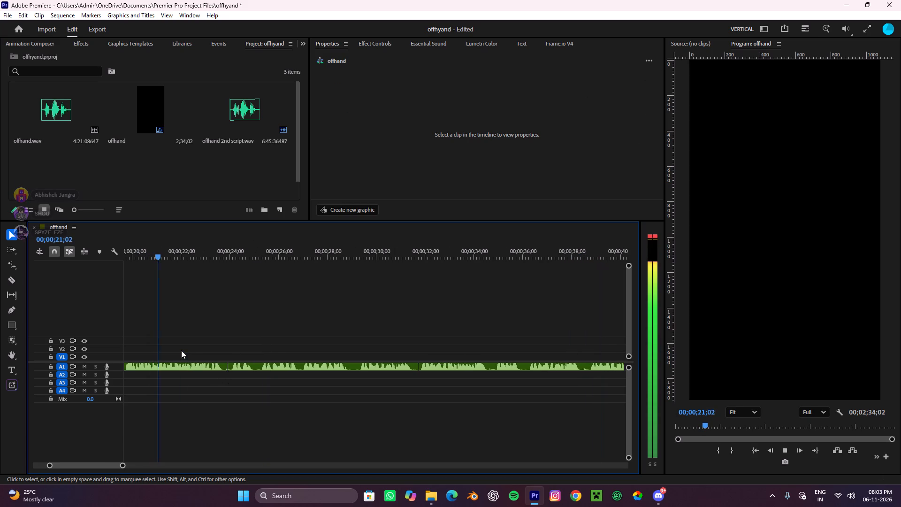
pyautogui.press('space')
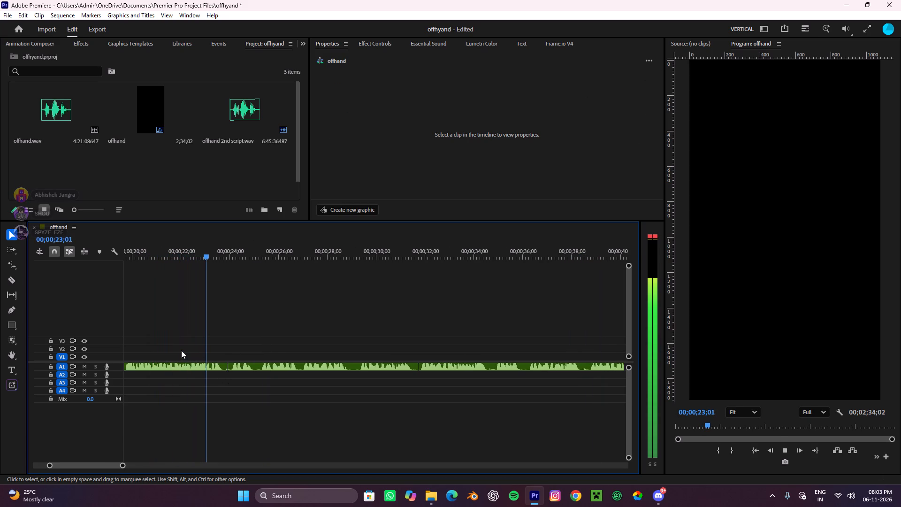
# Switch to Chrome and open the YouTube home page through a Google search for yt.
pyautogui.click(582, 501)
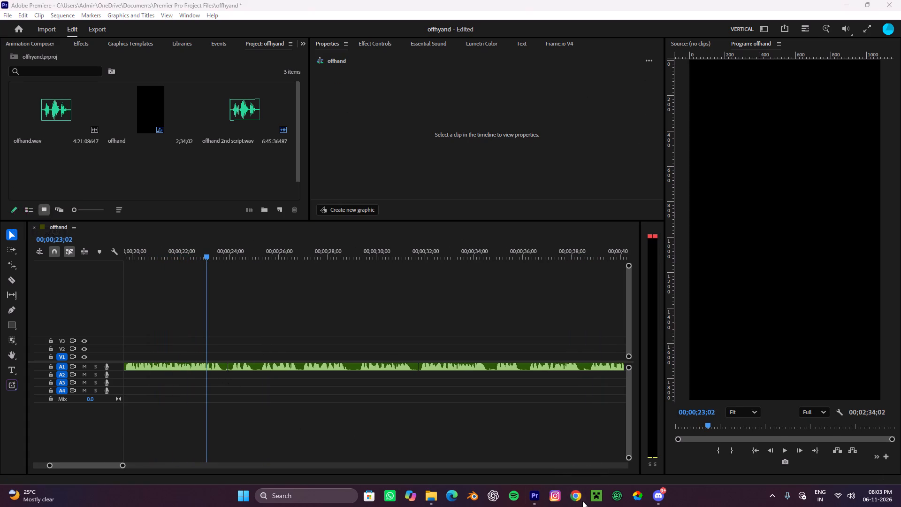
pyautogui.click(351, 196)
pyautogui.click(324, 213)
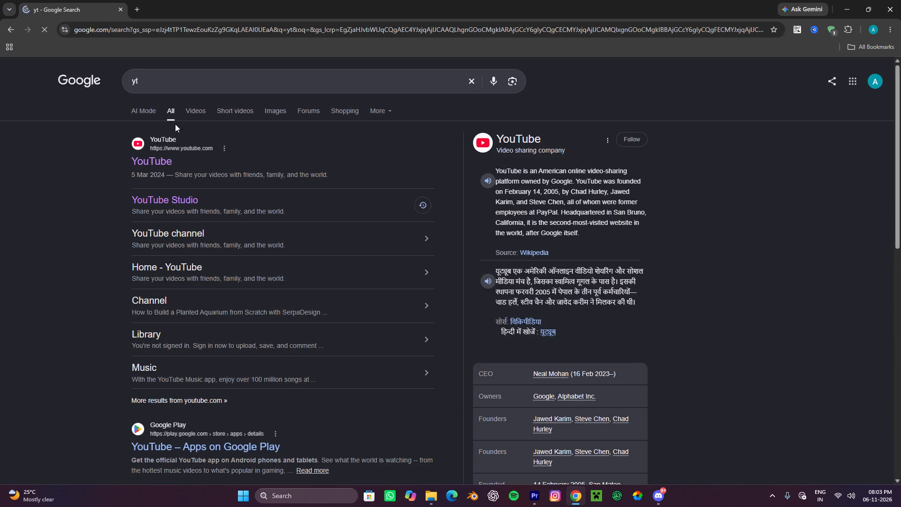
pyautogui.click(156, 163)
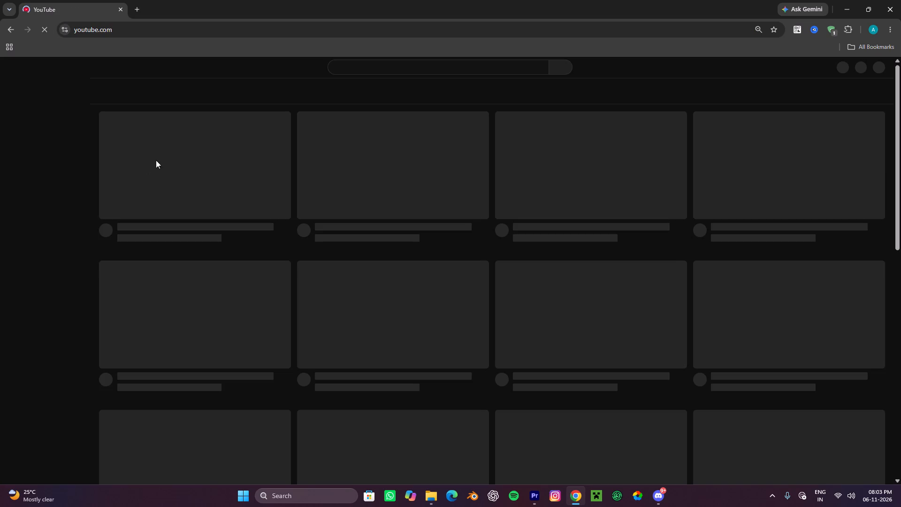
# Search YouTube for shou and open the Shorts of the Shou channel.
pyautogui.click(398, 72)
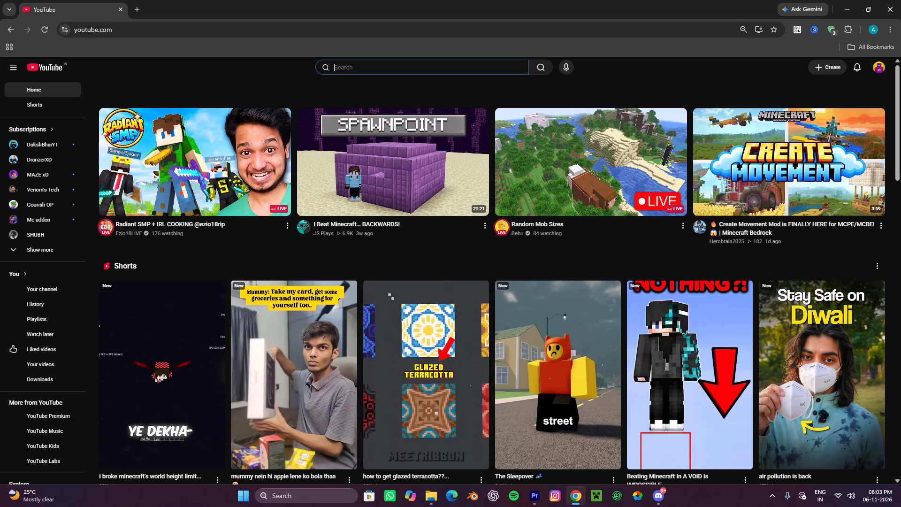
pyautogui.press('s')
pyautogui.write('yh')
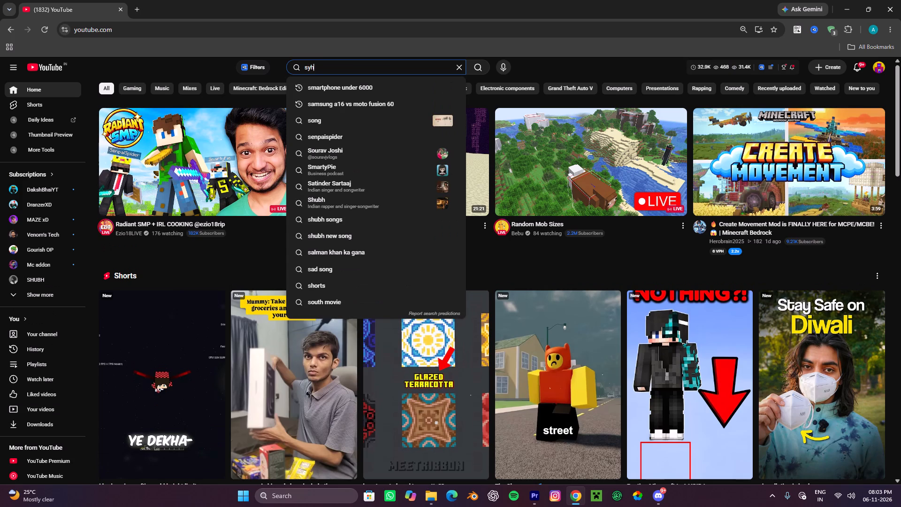
pyautogui.press('BackSpace')
pyautogui.press('BackSpace')
pyautogui.write('hou')
pyautogui.press('Return')
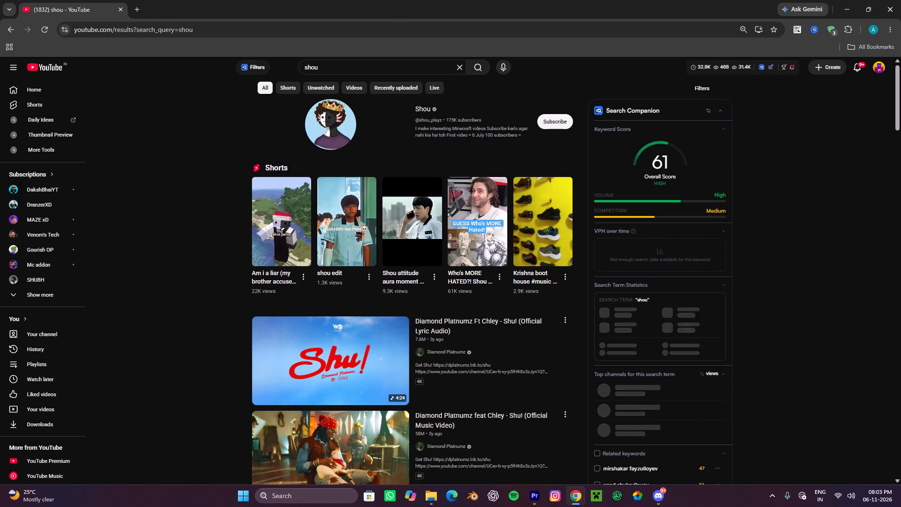
pyautogui.click(427, 109)
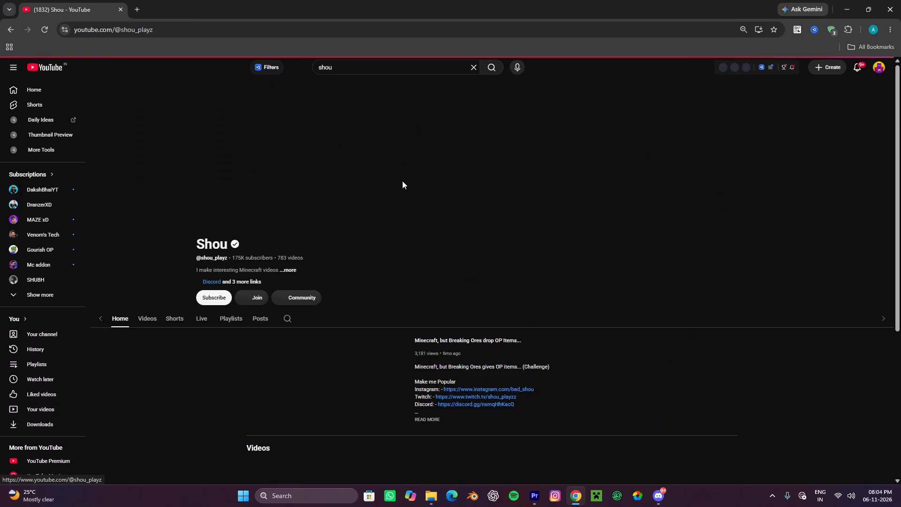
pyautogui.click(314, 309)
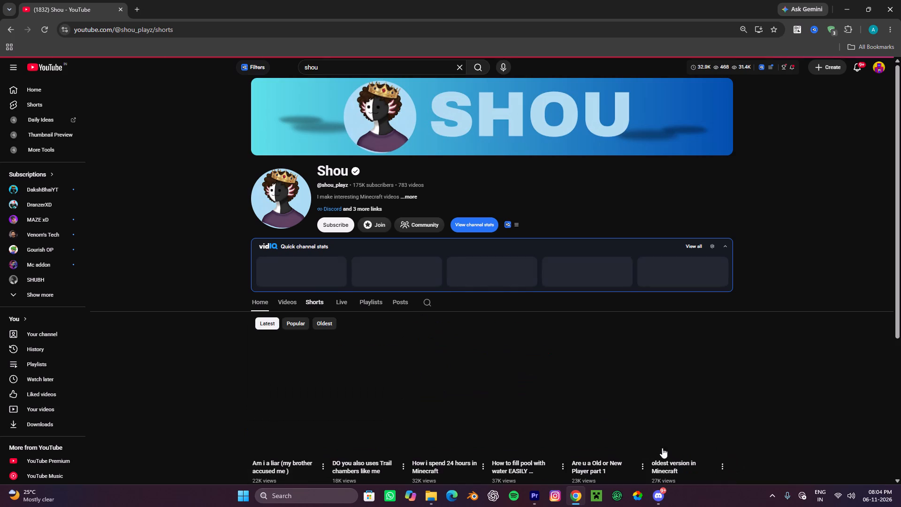
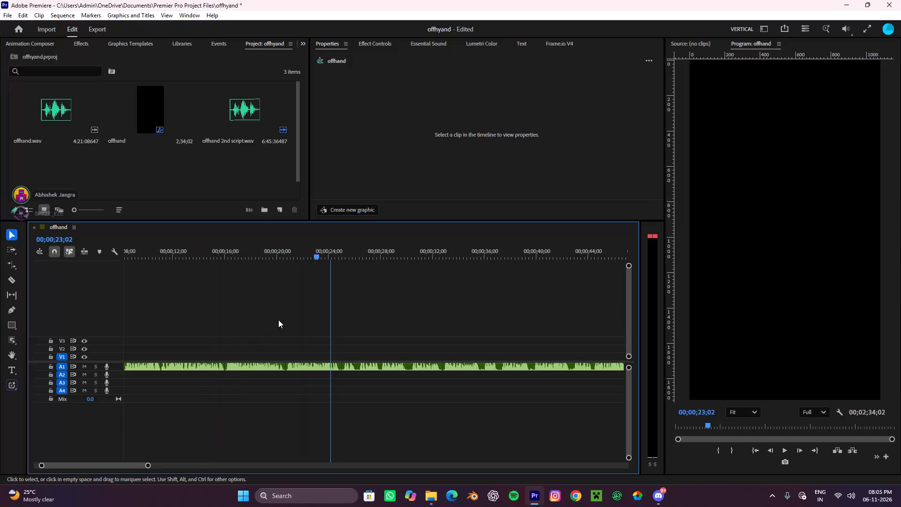
# Play the offhand sequence's voice audio on A1 from about 00;00;18 to about 00;00;27.
pyautogui.moveTo(342, 255); pyautogui.dragTo(280, 307)
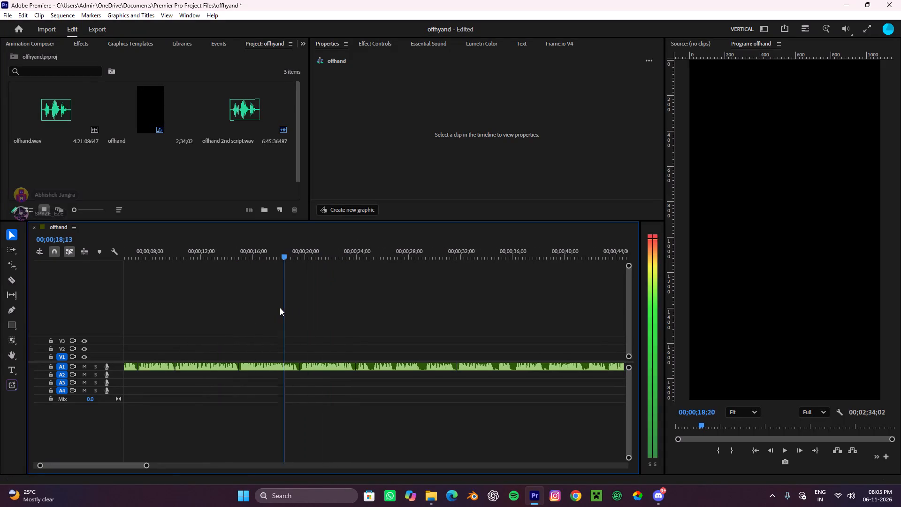
pyautogui.moveTo(280, 307); pyautogui.dragTo(278, 310)
pyautogui.click(341, 308)
pyautogui.press('space')
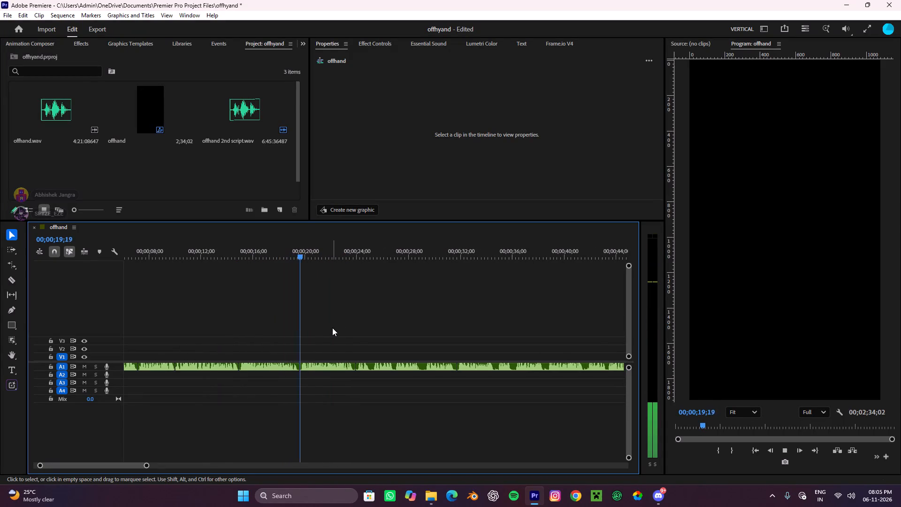
pyautogui.click(332, 328)
pyautogui.click(354, 338)
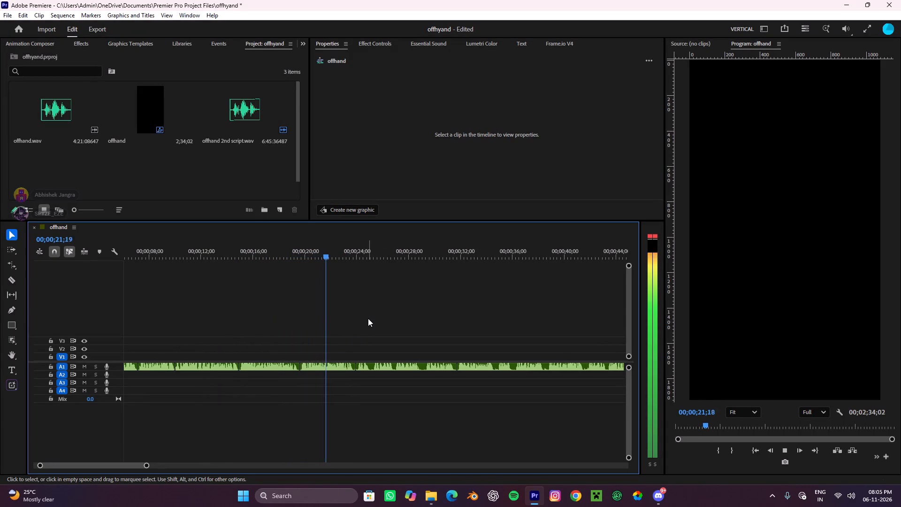
pyautogui.click(370, 318)
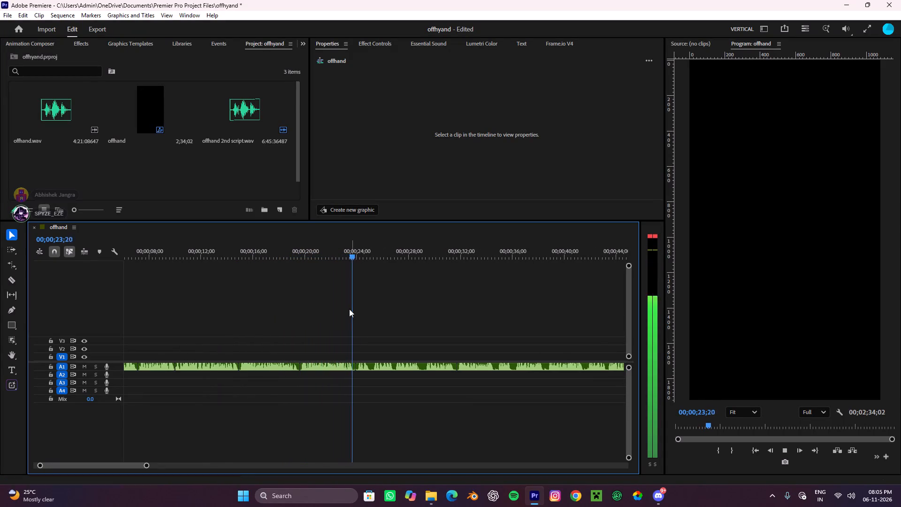
pyautogui.click(373, 322)
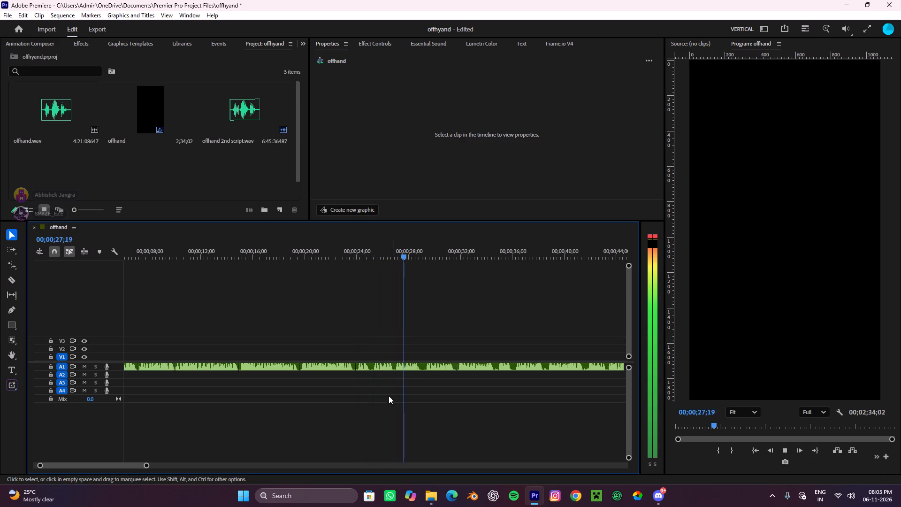
# Ripple-delete the unwanted voice audio on A1 between about 00;00;24 and 00;00;32.
pyautogui.keyDown('alt'); pyautogui.scroll(4, 404, 392); pyautogui.keyUp('alt')
pyautogui.moveTo(409, 392); pyautogui.dragTo(396, 362)
pyautogui.click(404, 397)
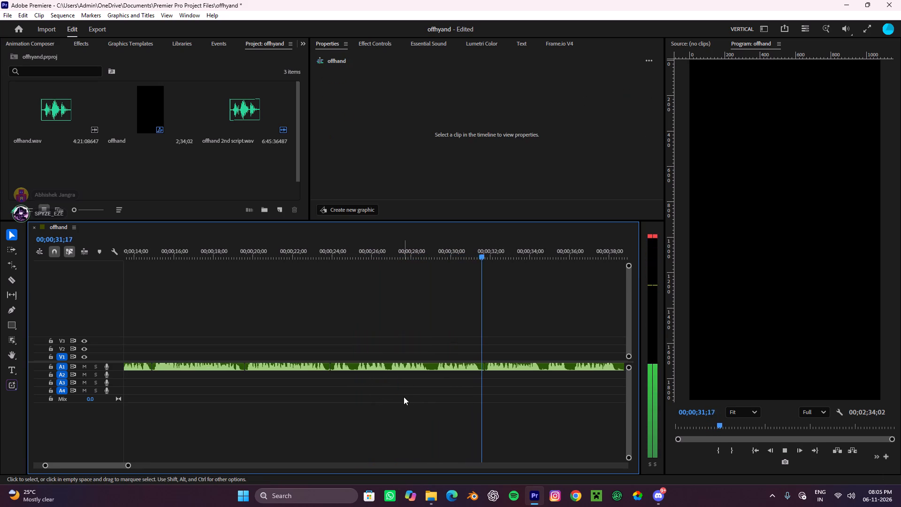
pyautogui.moveTo(436, 401); pyautogui.dragTo(405, 362)
pyautogui.press('e')
# Play the A1 voice audio across the new cut, from about 00;00;24 to about 00;00;38.
pyautogui.press('space')
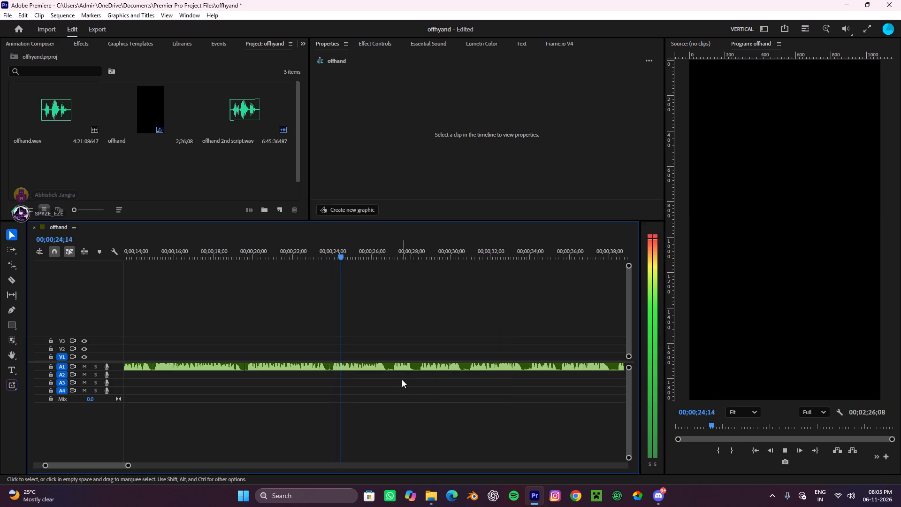
pyautogui.click(400, 385)
pyautogui.moveTo(400, 385); pyautogui.dragTo(396, 396)
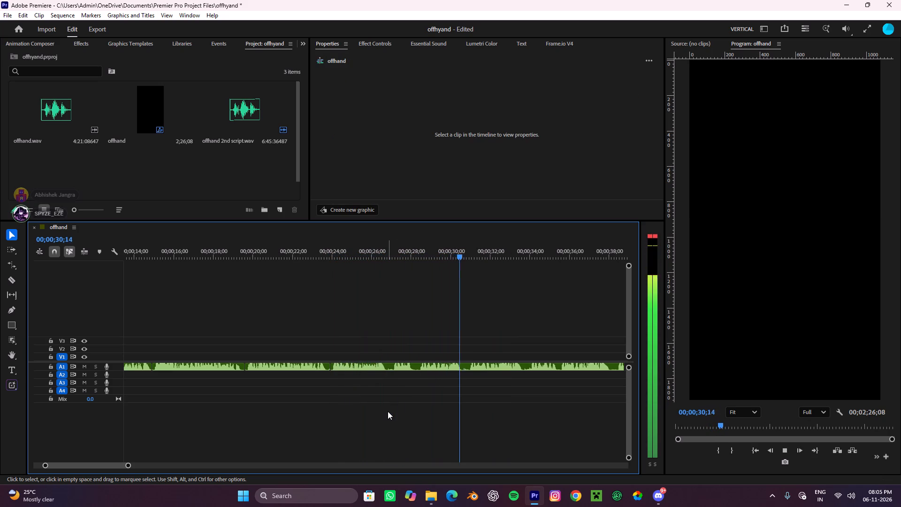
pyautogui.scroll(-4, 432, 357)
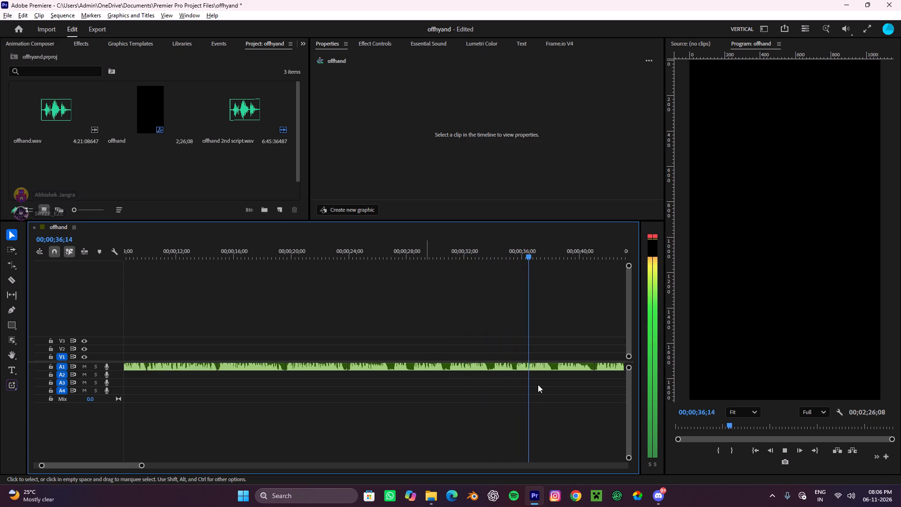
pyautogui.keyDown('alt'); pyautogui.scroll(3, 561, 381); pyautogui.keyUp('alt')
pyautogui.scroll(-4, 561, 381)
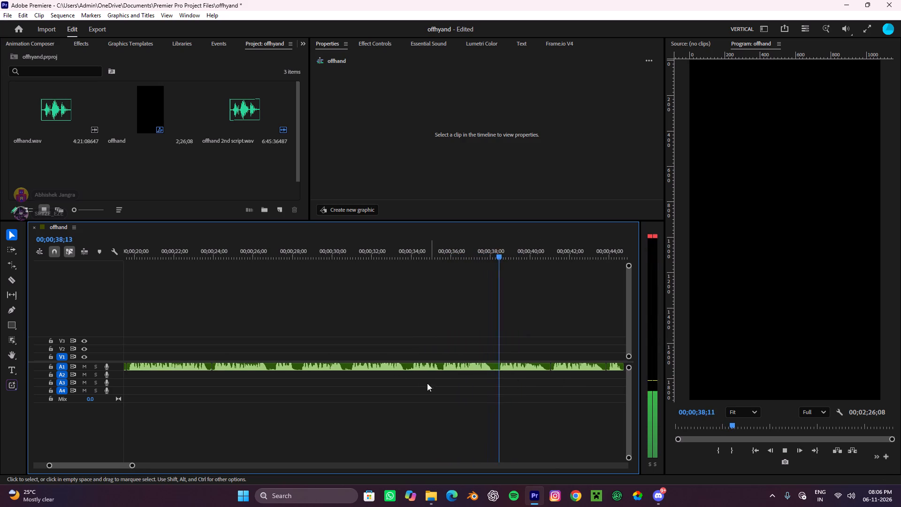
# Ripple-delete the unwanted voice audio on A1 between about 00;00;24 and 00;00;41 and briefly play the new cut.
pyautogui.moveTo(416, 394); pyautogui.dragTo(363, 350)
pyautogui.press('e')
pyautogui.press('space')
pyautogui.press('space')
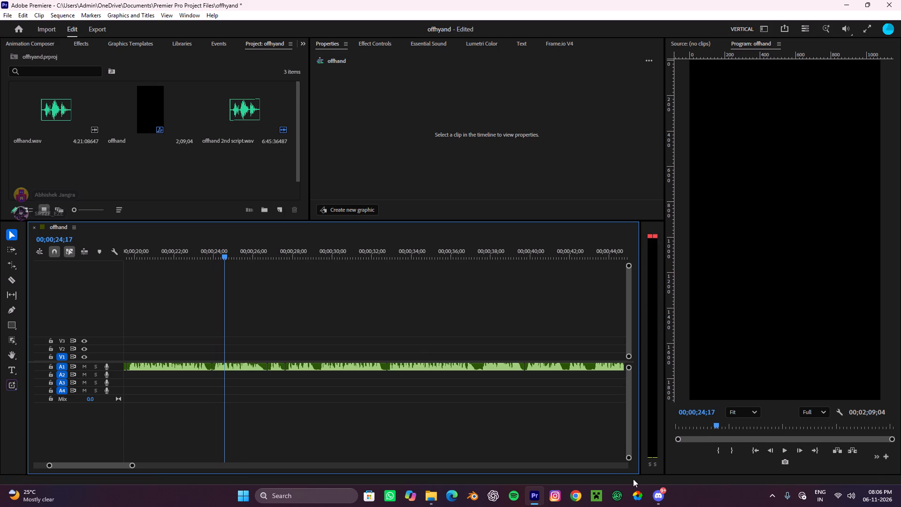
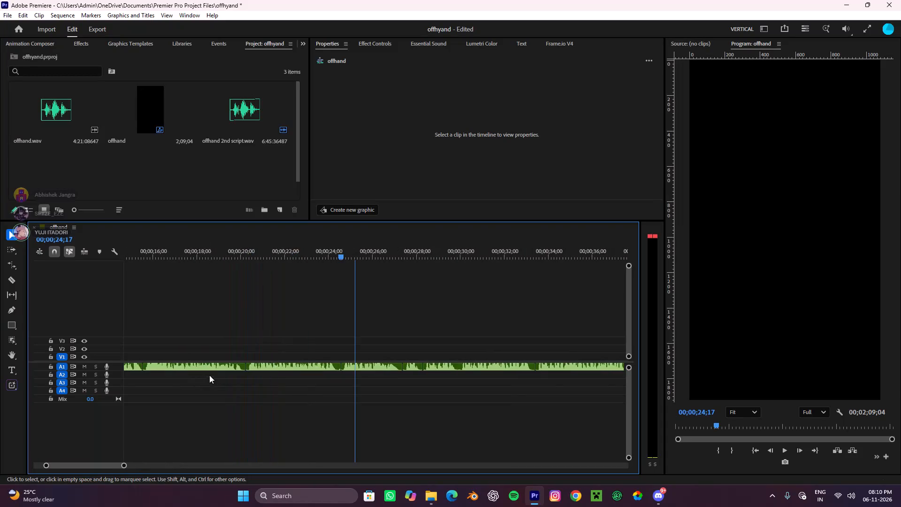
# Move the playhead back to about 00;00;20 in the offhand sequence, ahead of the latest A1 voice cut.
pyautogui.moveTo(409, 252); pyautogui.dragTo(311, 300)
pyautogui.click(362, 304)
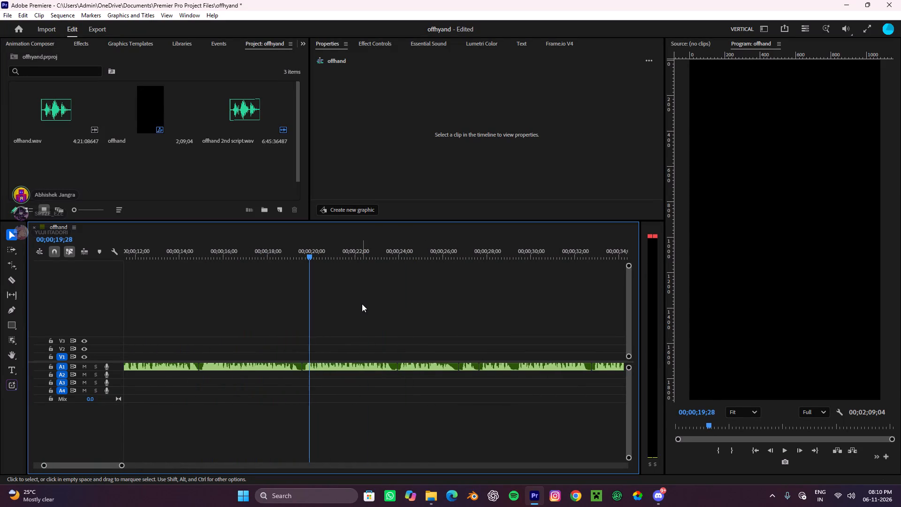
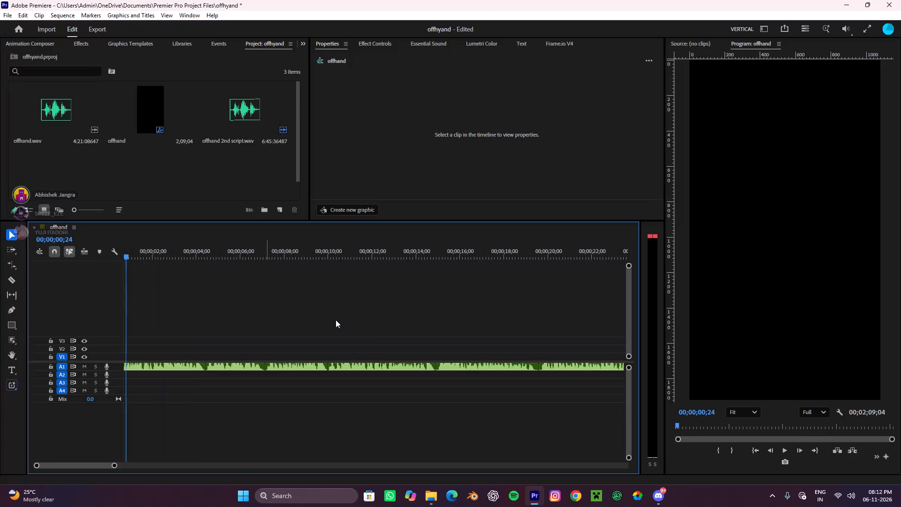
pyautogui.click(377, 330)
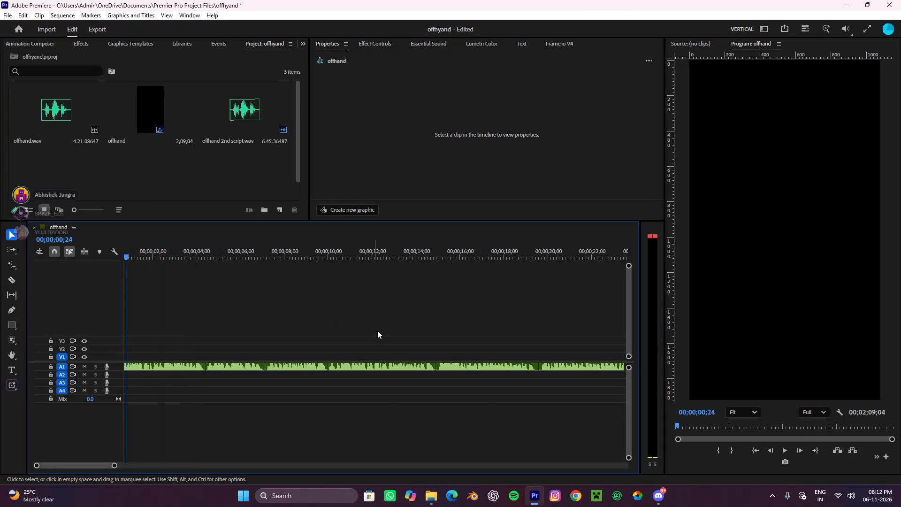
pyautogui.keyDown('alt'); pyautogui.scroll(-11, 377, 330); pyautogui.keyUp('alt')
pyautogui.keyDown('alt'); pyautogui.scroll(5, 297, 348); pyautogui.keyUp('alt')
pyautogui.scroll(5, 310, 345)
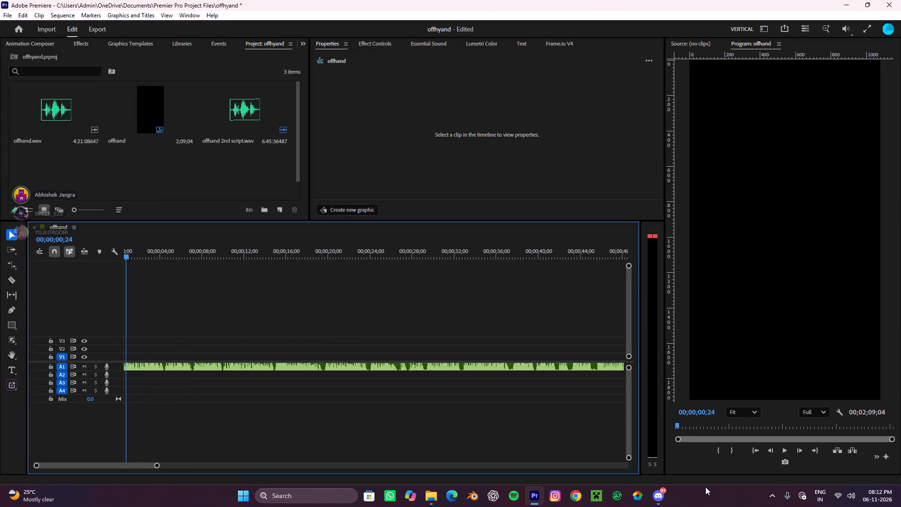
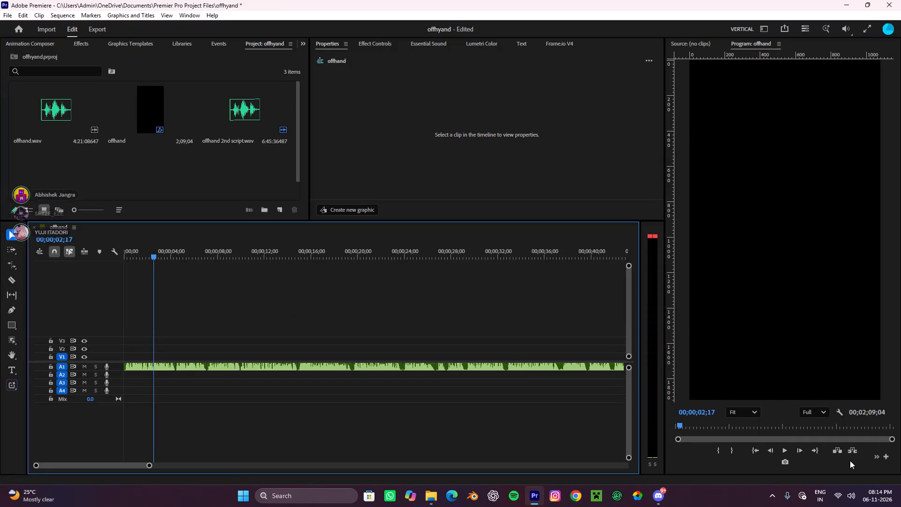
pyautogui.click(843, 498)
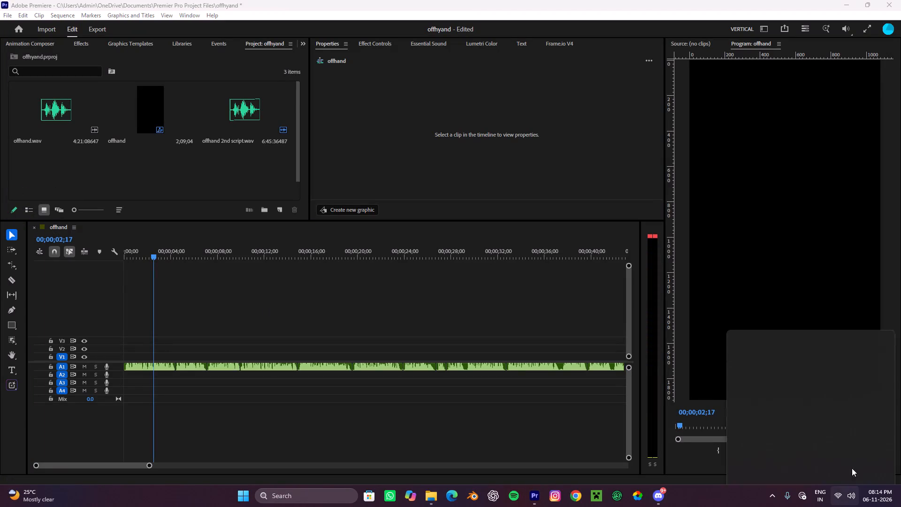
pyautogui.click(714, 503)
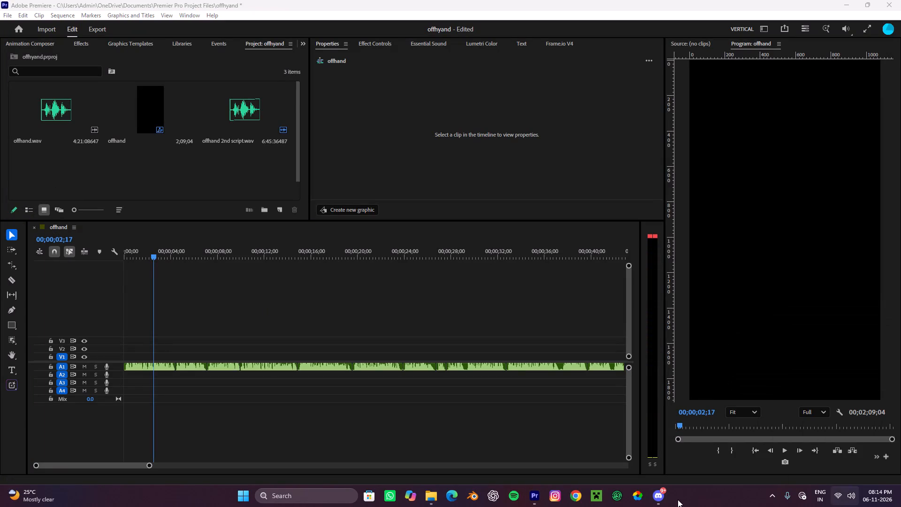
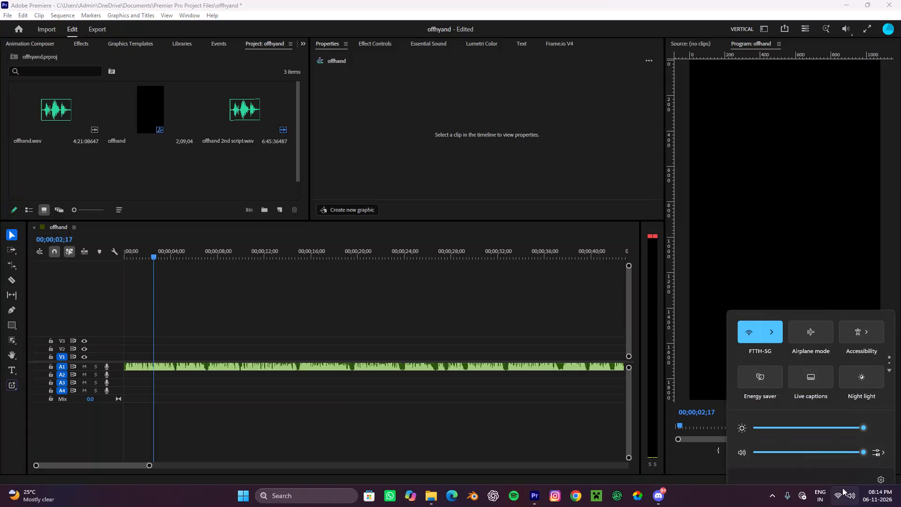
# In the system volume mixer, raise Premiere Pro's output volume and lower Discord's to about 50.
pyautogui.click(877, 446)
pyautogui.scroll(-8, 850, 418)
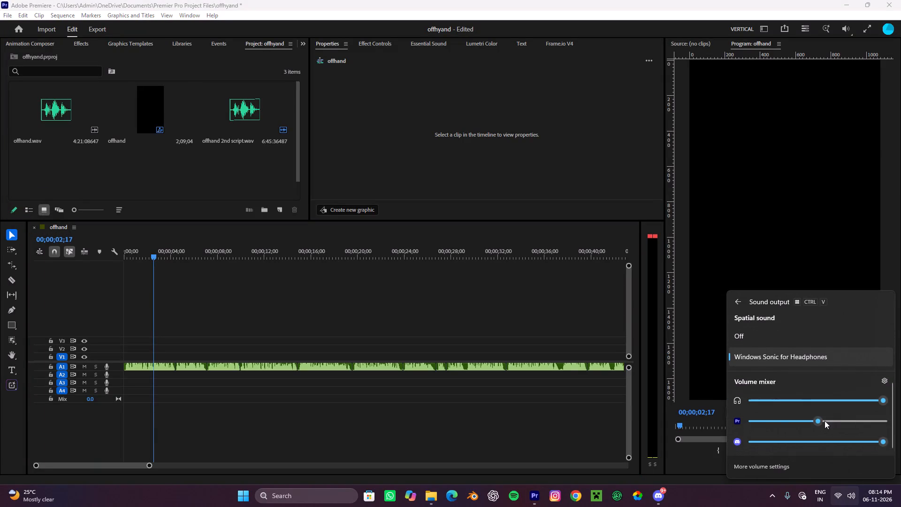
pyautogui.moveTo(823, 420); pyautogui.dragTo(844, 427)
pyautogui.moveTo(859, 439); pyautogui.dragTo(786, 467)
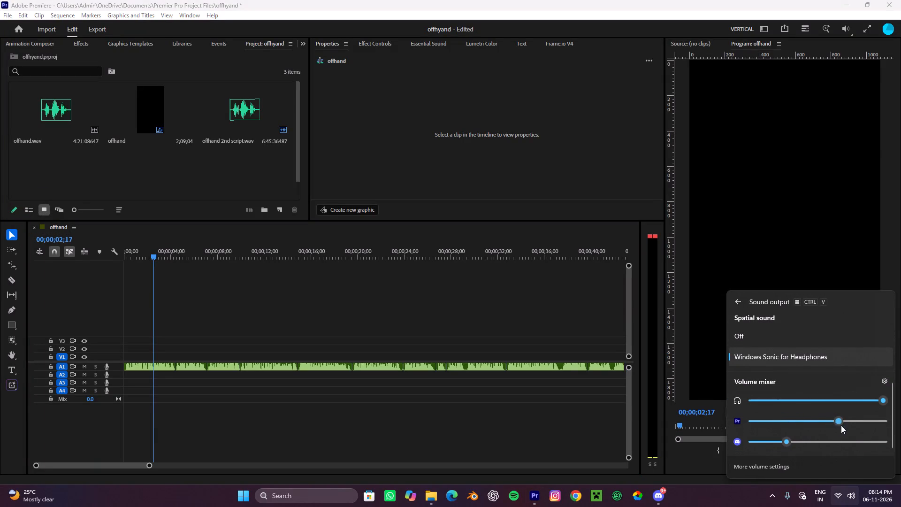
pyautogui.moveTo(844, 425); pyautogui.dragTo(850, 436)
pyautogui.moveTo(794, 444); pyautogui.dragTo(816, 453)
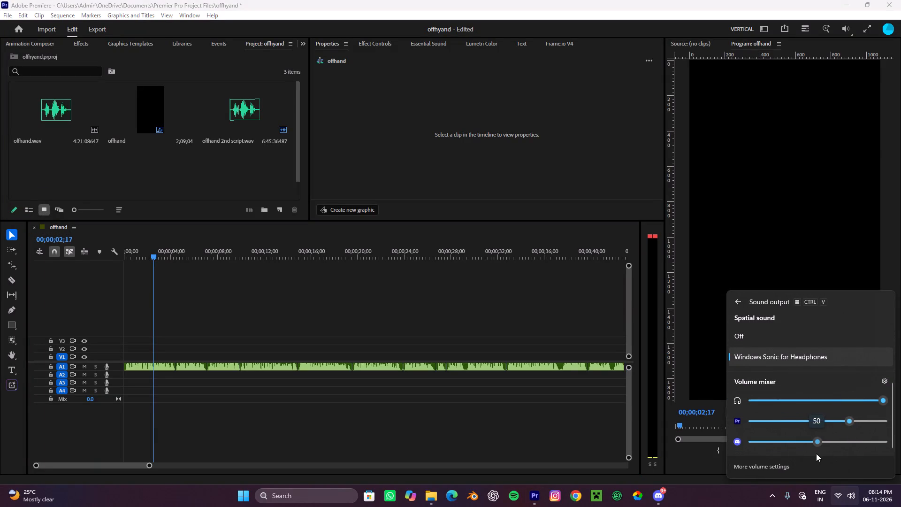
pyautogui.moveTo(816, 453); pyautogui.dragTo(818, 467)
pyautogui.click(720, 506)
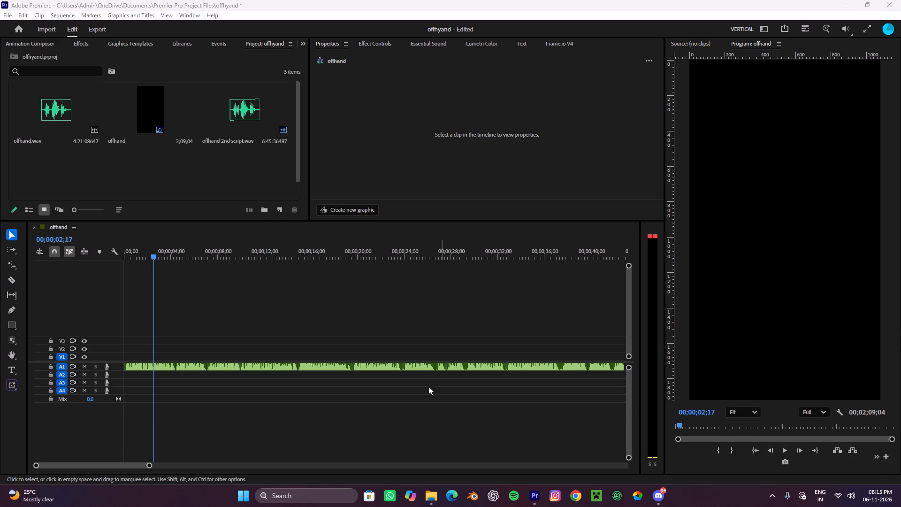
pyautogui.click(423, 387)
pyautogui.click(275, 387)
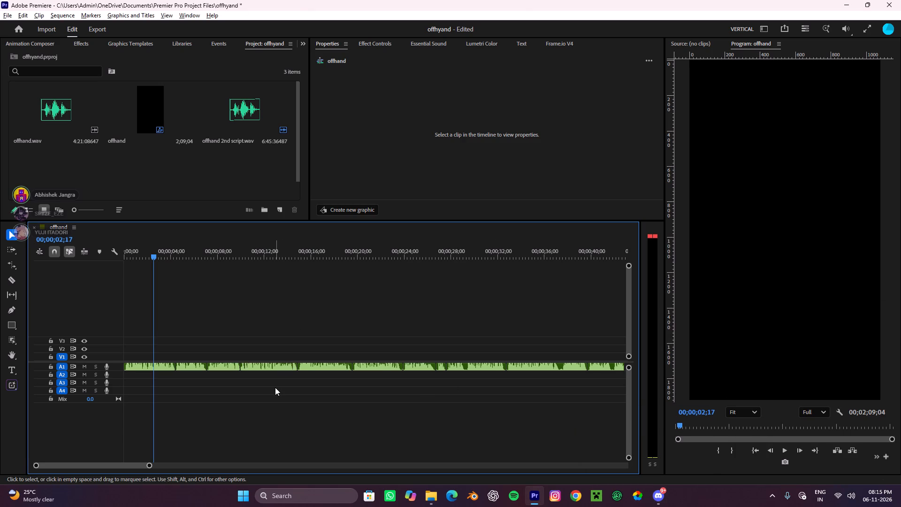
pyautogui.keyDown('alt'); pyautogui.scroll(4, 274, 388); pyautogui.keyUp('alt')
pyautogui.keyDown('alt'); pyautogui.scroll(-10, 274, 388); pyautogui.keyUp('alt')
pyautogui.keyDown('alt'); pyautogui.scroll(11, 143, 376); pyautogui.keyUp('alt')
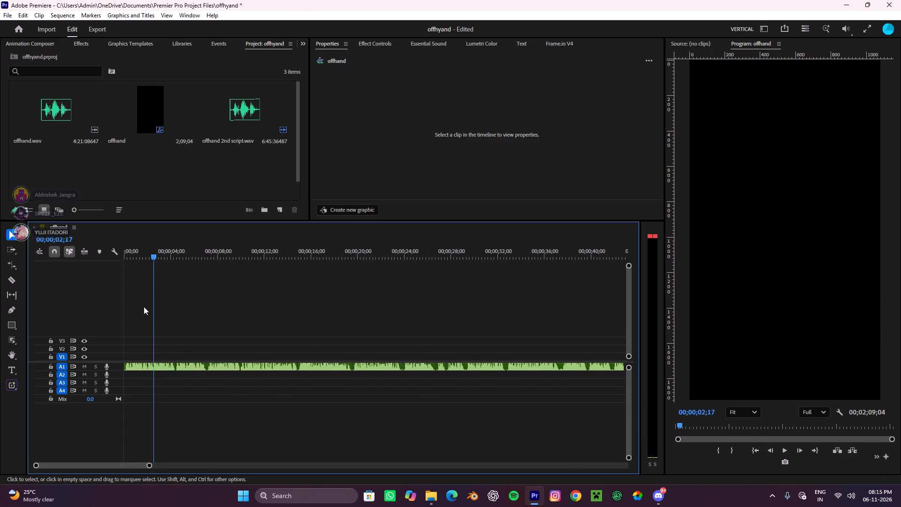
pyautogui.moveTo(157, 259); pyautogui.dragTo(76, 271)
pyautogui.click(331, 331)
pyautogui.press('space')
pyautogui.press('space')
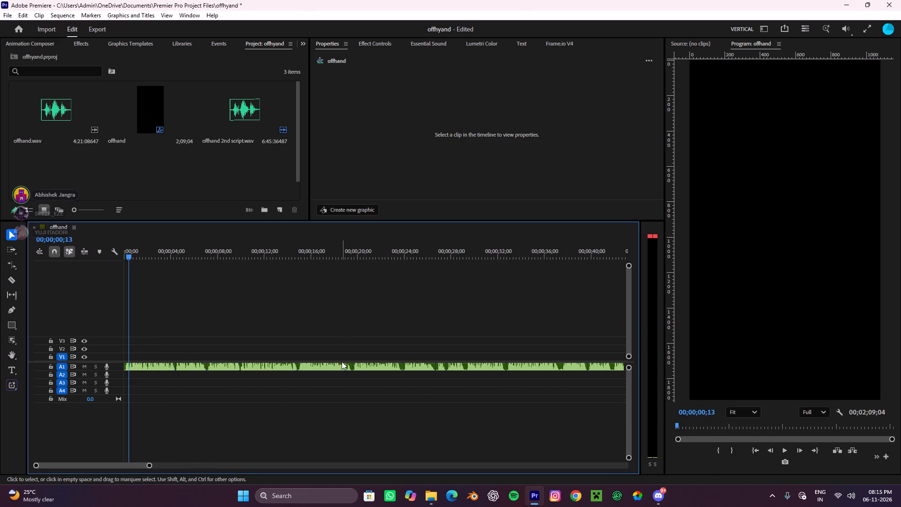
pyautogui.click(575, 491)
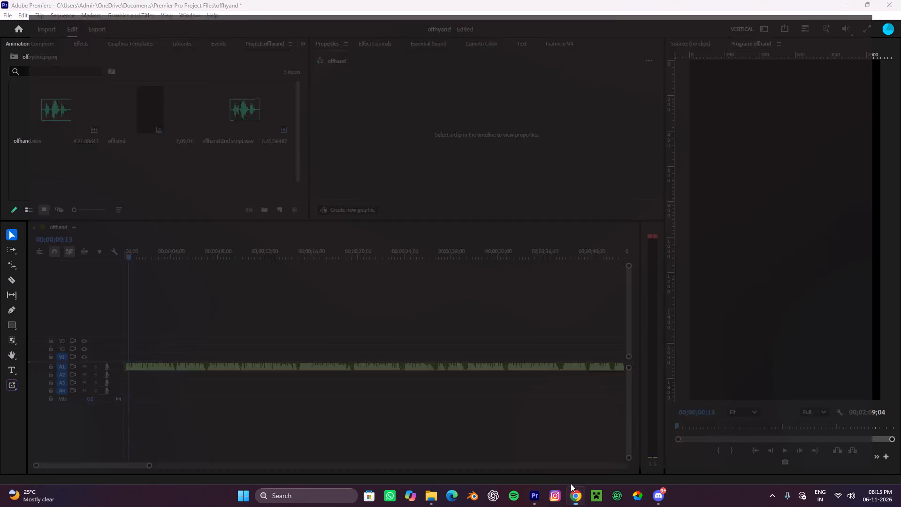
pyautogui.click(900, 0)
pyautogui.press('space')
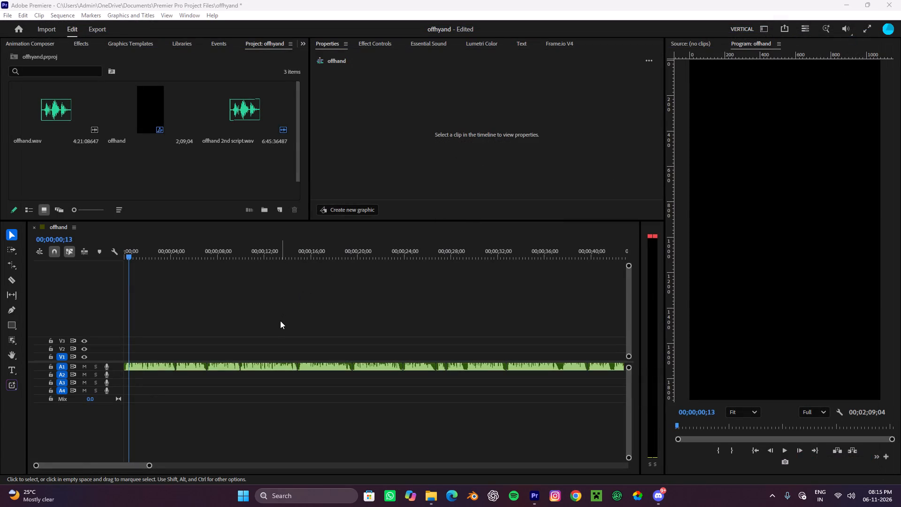
# Play the offhand sequence from its start and listen through the voice audio up to about 28 seconds.
pyautogui.moveTo(133, 255); pyautogui.dragTo(13, 276)
pyautogui.press('space')
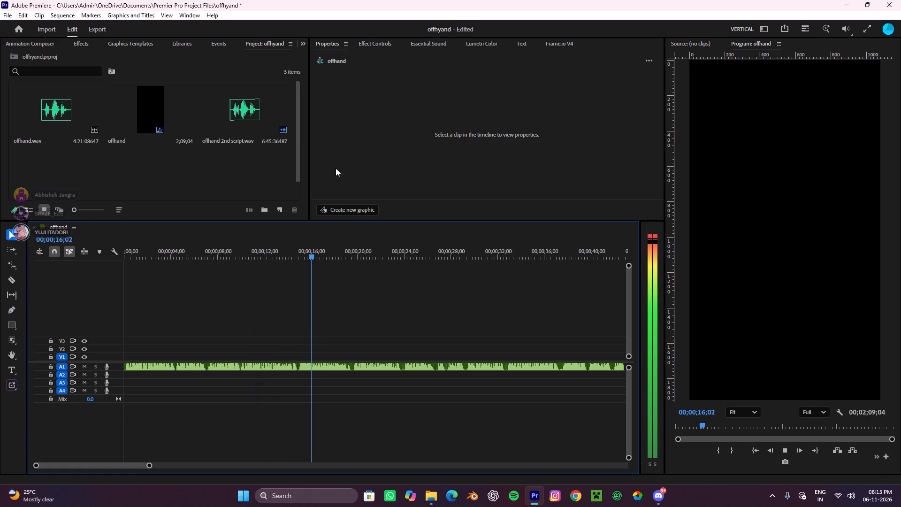
pyautogui.press('space')
pyautogui.press('space')
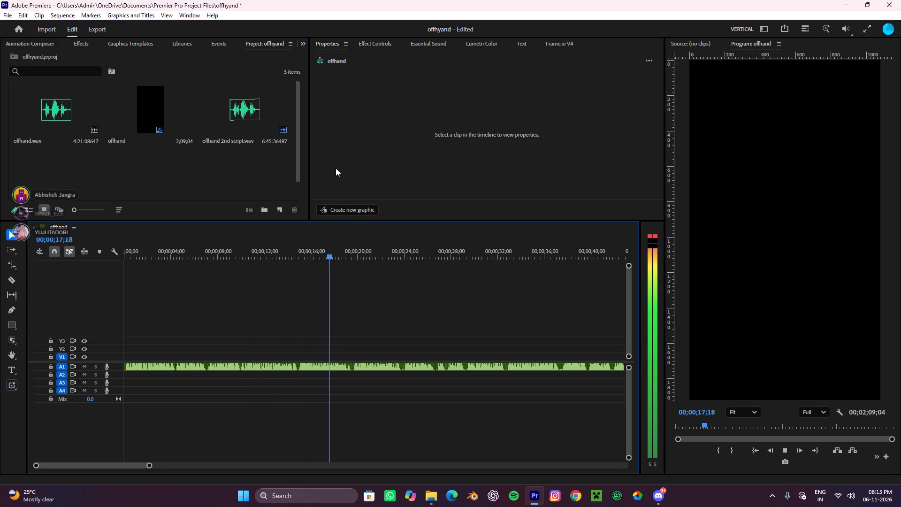
pyautogui.press('space')
pyautogui.press('space')
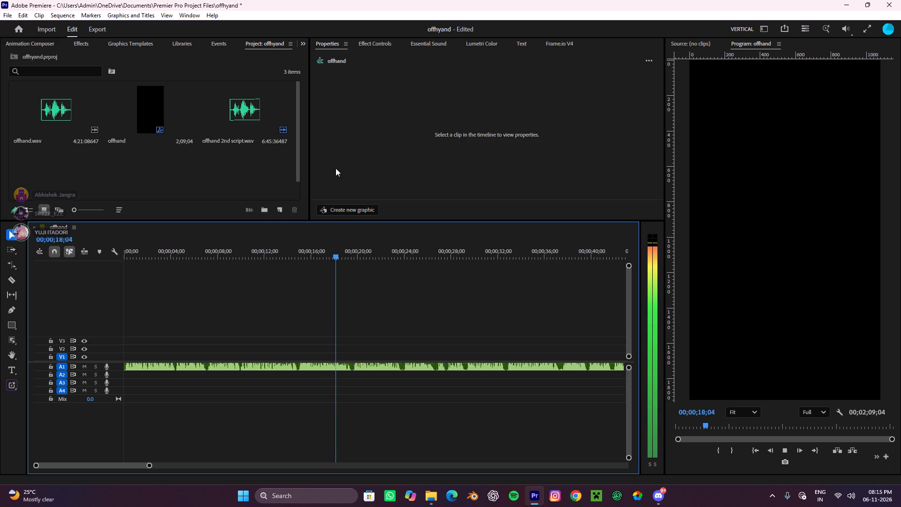
pyautogui.press('space')
pyautogui.press('space')
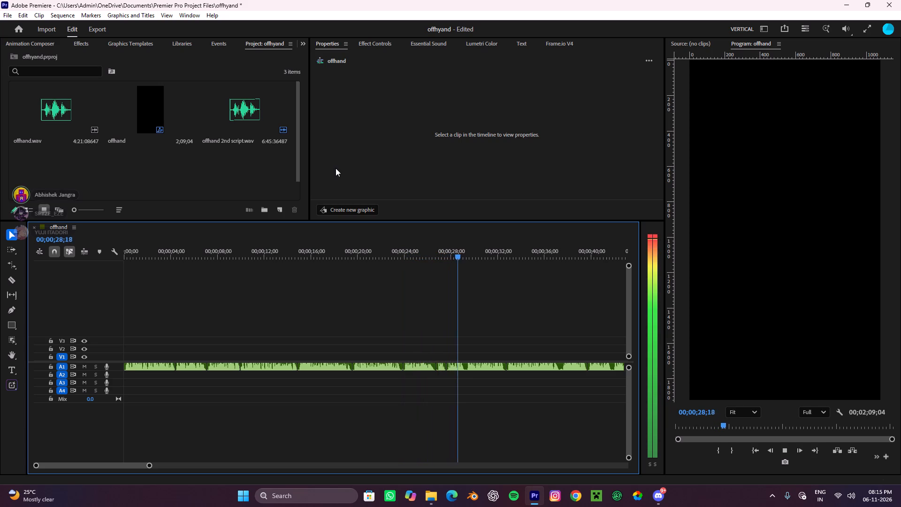
# Ripple-delete the A1 voice clips lying between about 27 and 33 seconds.
pyautogui.keyDown('alt'); pyautogui.scroll(5, 405, 384); pyautogui.keyUp('alt')
pyautogui.scroll(-8, 405, 383)
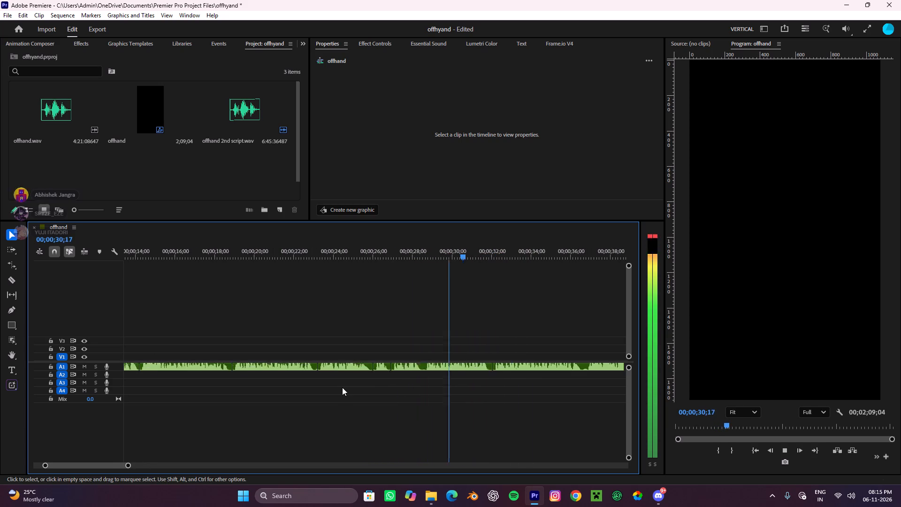
pyautogui.scroll(-2, 342, 387)
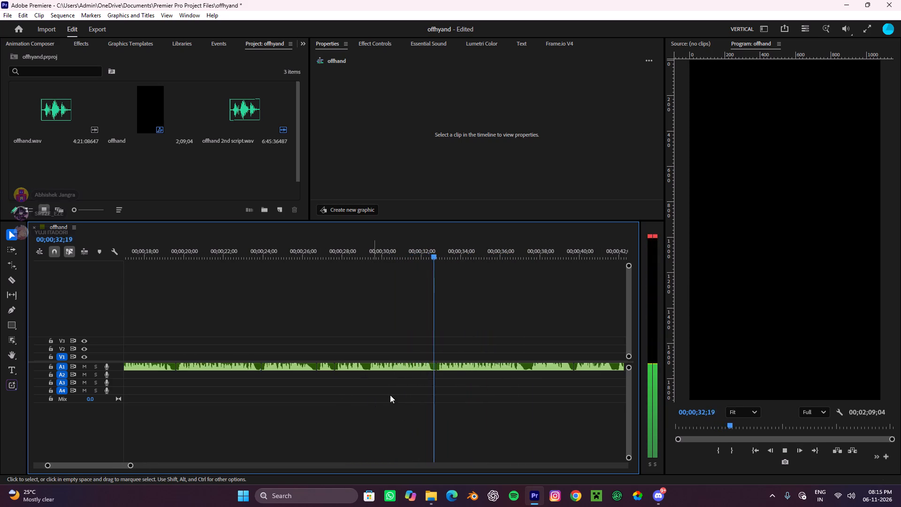
pyautogui.moveTo(418, 419); pyautogui.dragTo(328, 349)
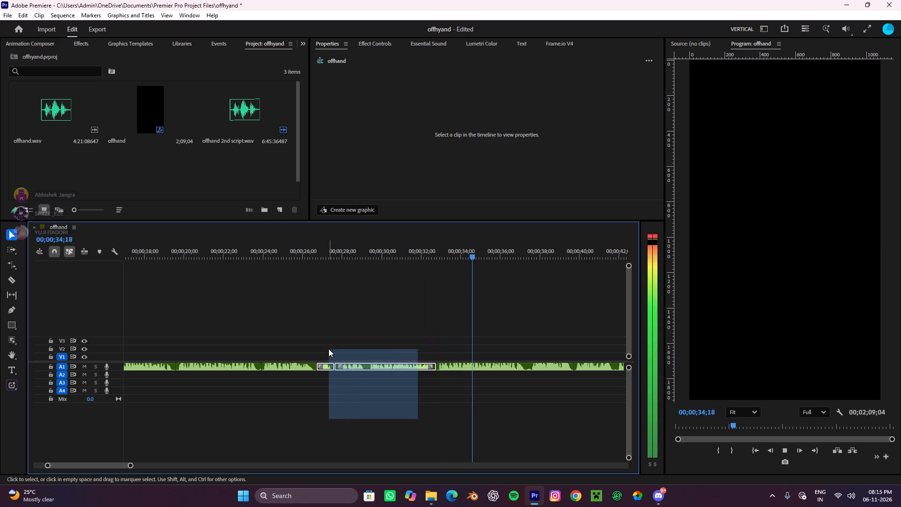
pyautogui.press('e')
# Listen past the new join and cut the A1 audio at the start of the quiet gap near 31 seconds.
pyautogui.press('space')
pyautogui.click(352, 392)
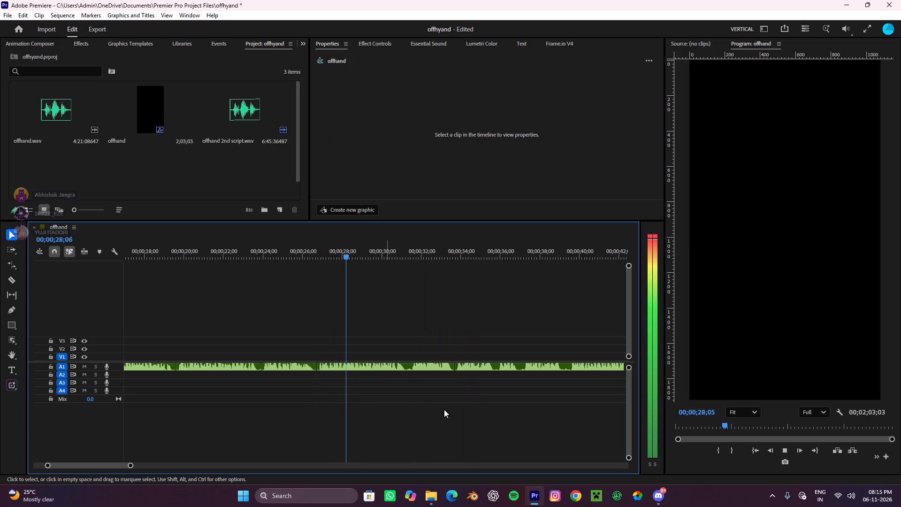
pyautogui.moveTo(524, 422); pyautogui.dragTo(512, 417)
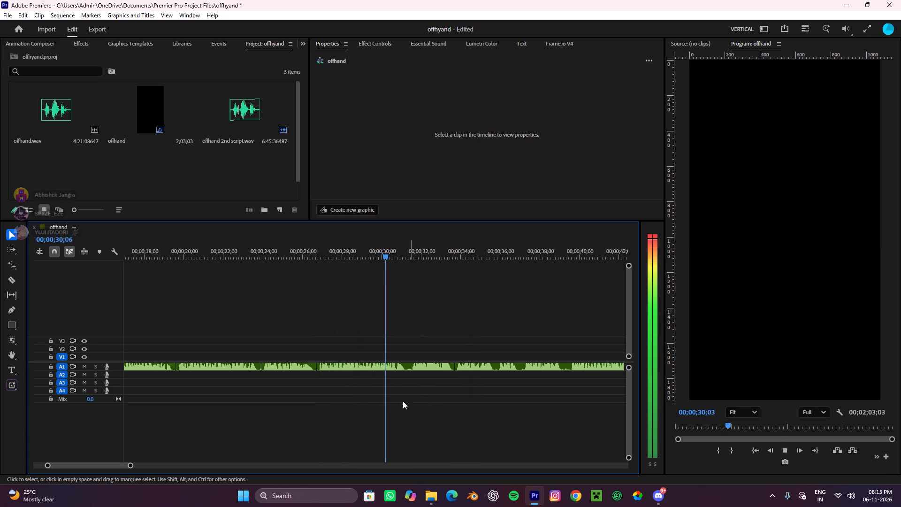
pyautogui.keyDown('alt'); pyautogui.scroll(4, 396, 399); pyautogui.keyUp('alt')
pyautogui.press('space')
pyautogui.press('c')
pyautogui.click(412, 367)
pyautogui.press('v')
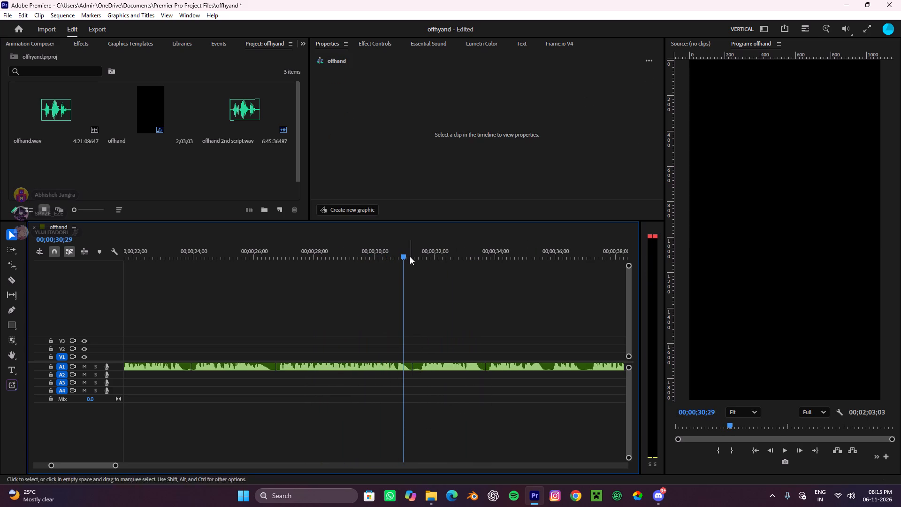
# Cut the A1 audio at the end of the quiet gap, at about 31.5 seconds, and ripple-delete the short piece between the cuts.
pyautogui.moveTo(410, 256); pyautogui.dragTo(422, 358)
pyautogui.press('space')
pyautogui.keyDown('alt'); pyautogui.scroll(5, 422, 358); pyautogui.keyUp('alt')
pyautogui.press('space')
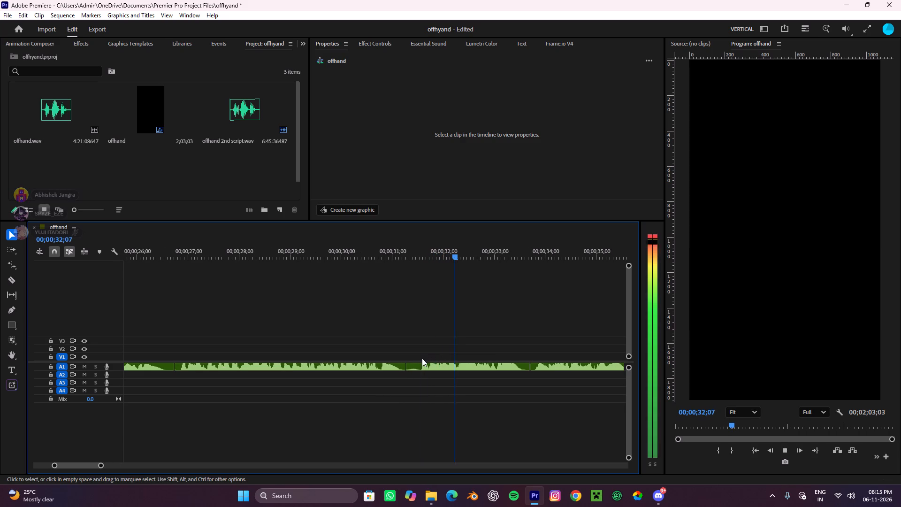
pyautogui.press('c')
pyautogui.click(419, 367)
pyautogui.press('v')
pyautogui.moveTo(416, 384); pyautogui.dragTo(408, 348)
pyautogui.press('e')
# Play on from the trimmed gap and listen to the voice audio up to about 35 seconds.
pyautogui.press('space')
pyautogui.keyDown('alt'); pyautogui.scroll(-9, 427, 362); pyautogui.keyUp('alt')
pyautogui.keyDown('alt'); pyautogui.scroll(4, 453, 367); pyautogui.keyUp('alt')
pyautogui.scroll(-5, 453, 367)
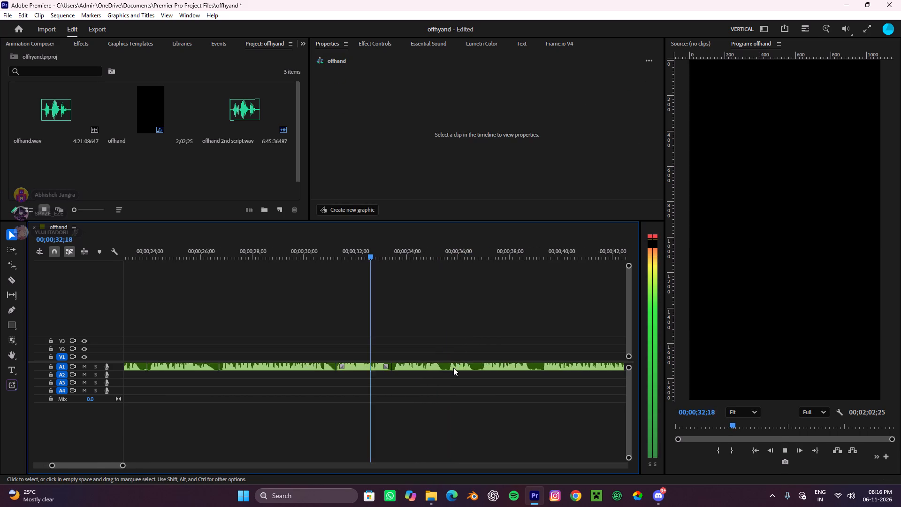
pyautogui.scroll(-5, 453, 368)
pyautogui.click(371, 397)
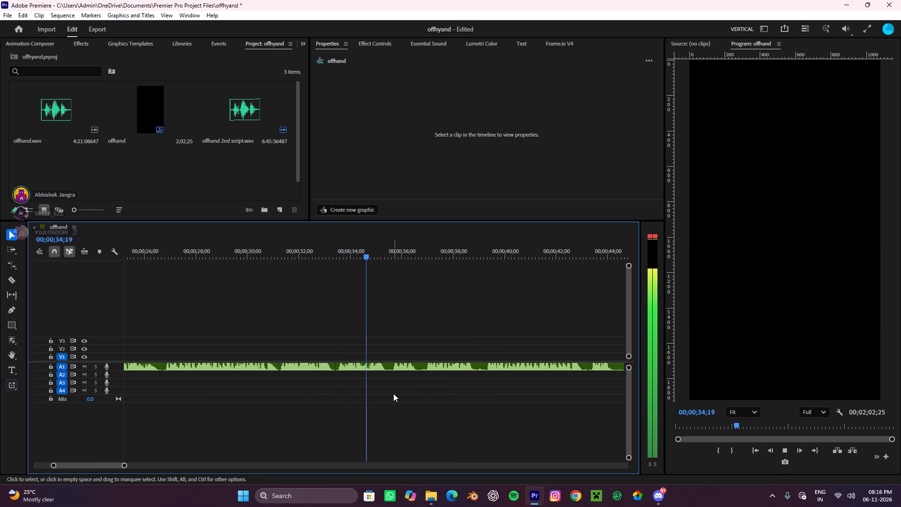
pyautogui.press('space')
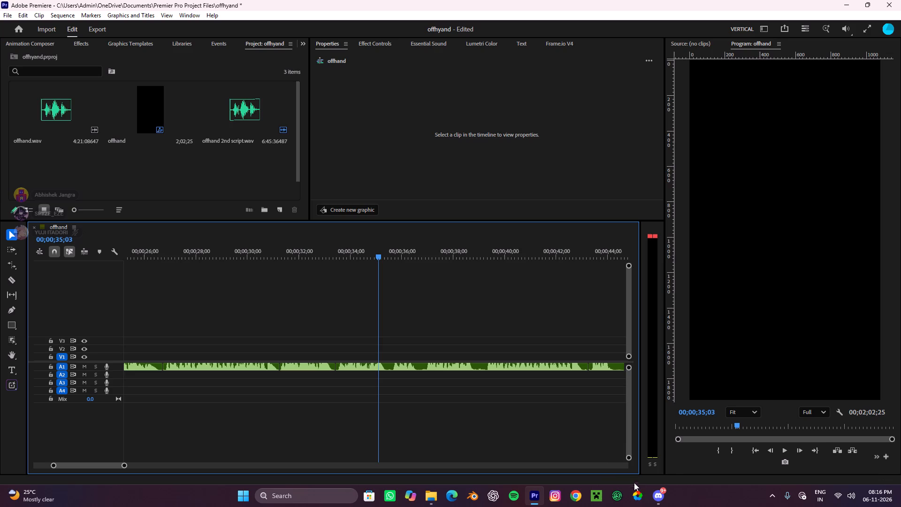
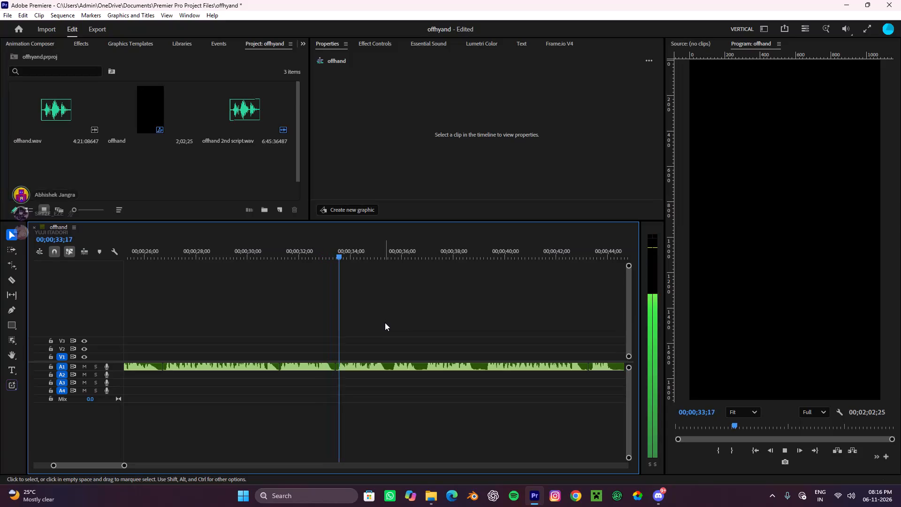
# Cut the A1 audio on either side of the quiet gap near 35.5 seconds and ripple-delete the short piece between the cuts.
pyautogui.click(385, 323)
pyautogui.press('space')
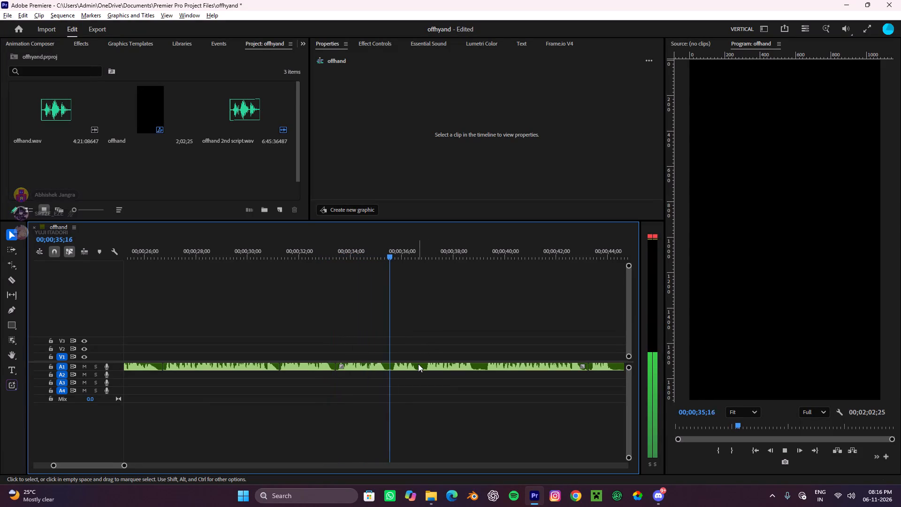
pyautogui.keyDown('alt'); pyautogui.scroll(1, 418, 364); pyautogui.keyUp('alt')
pyautogui.click(423, 332)
pyautogui.press('space')
pyautogui.press('c')
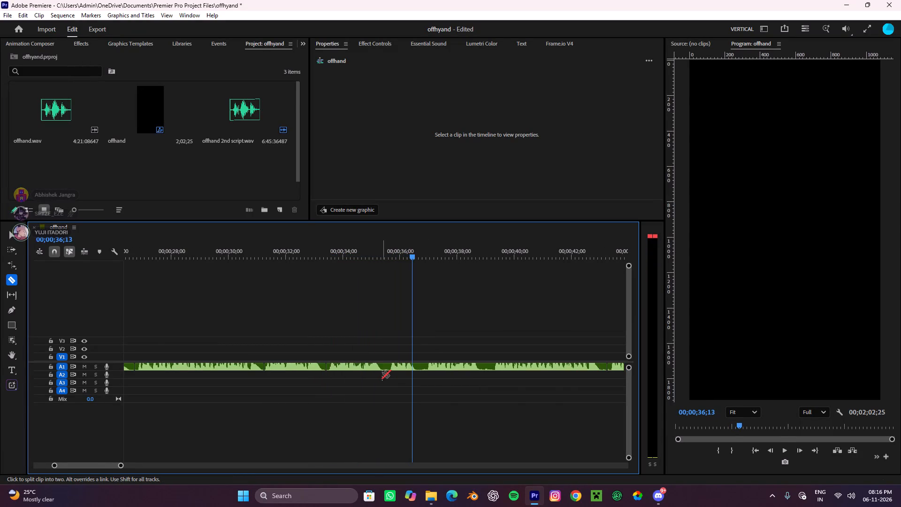
pyautogui.keyDown('alt'); pyautogui.scroll(8, 382, 373); pyautogui.keyUp('alt')
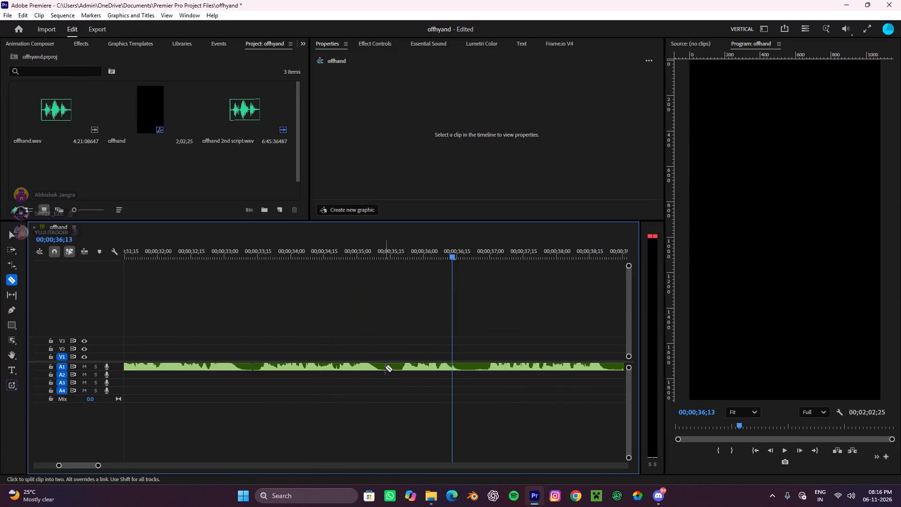
pyautogui.click(385, 367)
pyautogui.click(398, 363)
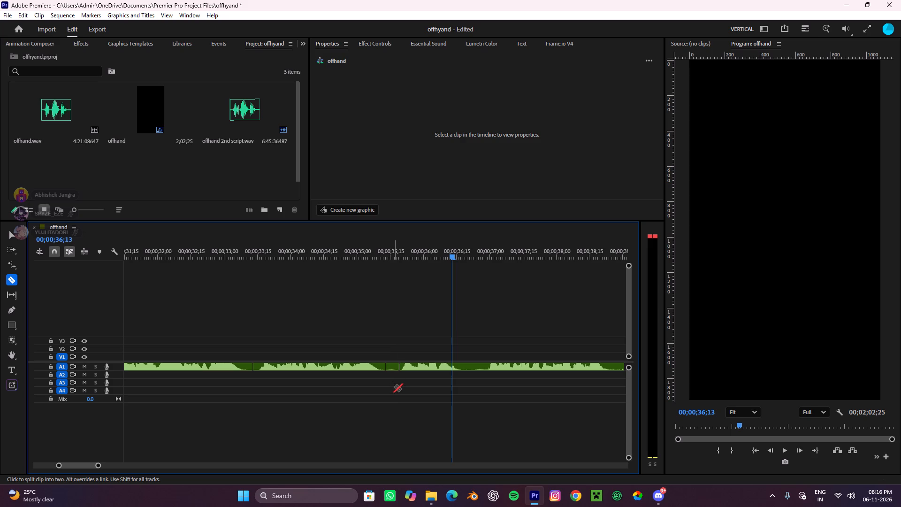
pyautogui.press('v')
pyautogui.moveTo(394, 387); pyautogui.dragTo(396, 350)
pyautogui.press('e')
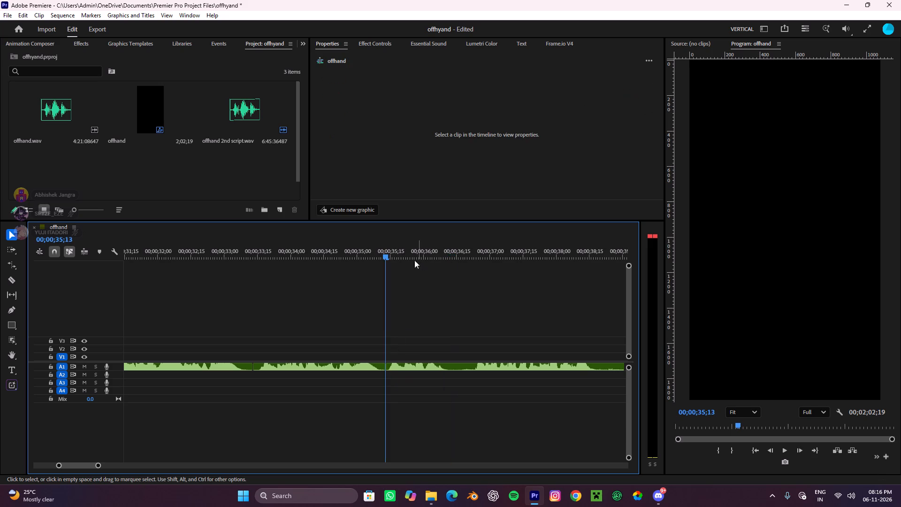
# Replay the voice audio from about 33 seconds and ripple-delete the A1 clip lying between about 33.5 and 35.5 seconds.
pyautogui.moveTo(397, 255); pyautogui.dragTo(221, 300)
pyautogui.press('space')
pyautogui.click(331, 338)
pyautogui.keyDown('alt'); pyautogui.scroll(-9, 332, 338); pyautogui.keyUp('alt')
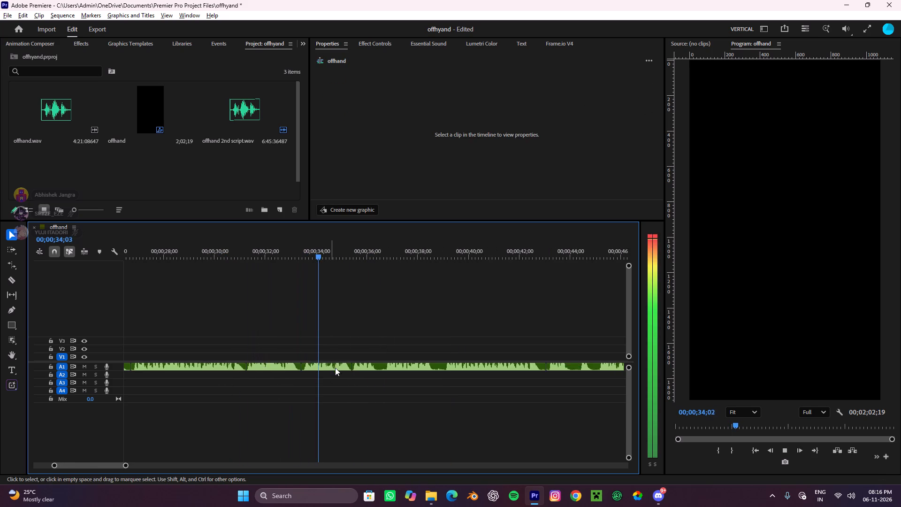
pyautogui.keyDown('alt'); pyautogui.scroll(5, 363, 357); pyautogui.keyUp('alt')
pyautogui.scroll(-4, 366, 356)
pyautogui.click(362, 353)
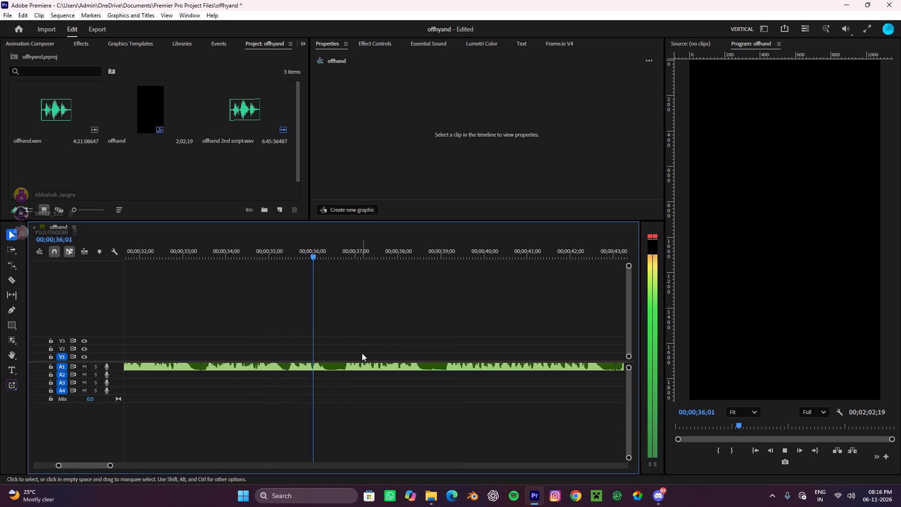
pyautogui.moveTo(256, 398); pyautogui.dragTo(245, 323)
pyautogui.press('e')
# Cut the A1 audio at the end of the quiet gap near 34.8 seconds and ripple-delete the clip running from about 33.5 seconds to the cut.
pyautogui.press('space')
pyautogui.press('space')
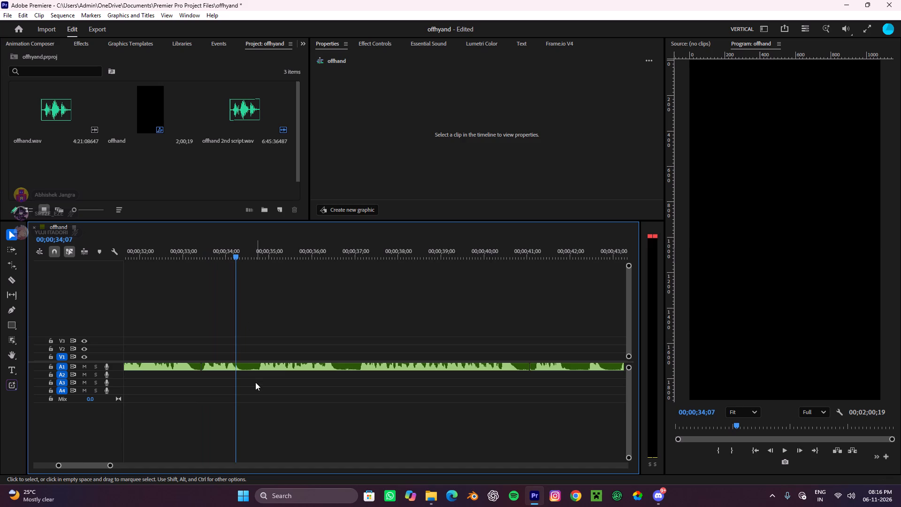
pyautogui.keyDown('alt'); pyautogui.scroll(8, 249, 384); pyautogui.keyUp('alt')
pyautogui.press('c')
pyautogui.click(273, 366)
pyautogui.press('v')
pyautogui.moveTo(227, 406); pyautogui.dragTo(213, 375)
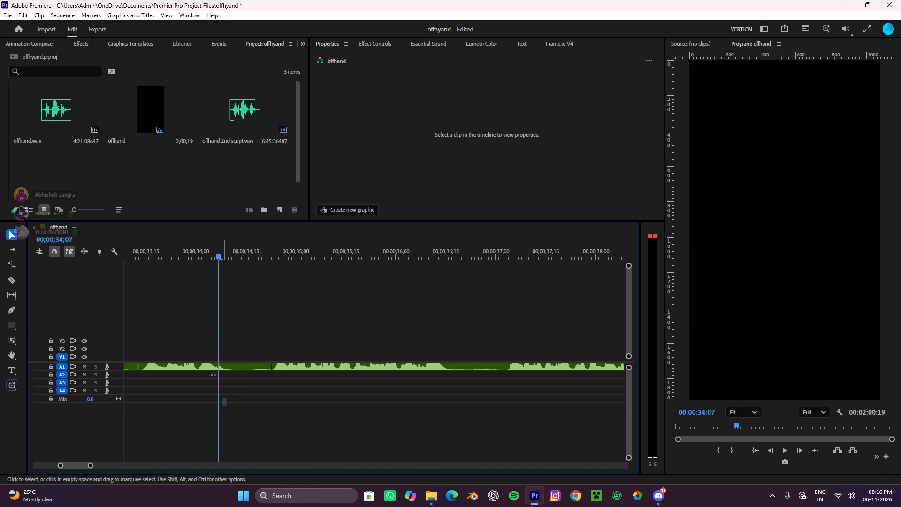
pyautogui.moveTo(213, 375); pyautogui.dragTo(201, 353)
pyautogui.press('e')
pyautogui.press('space')
pyautogui.press('space')
pyautogui.moveTo(223, 404); pyautogui.dragTo(221, 397)
pyautogui.moveTo(220, 397); pyautogui.dragTo(207, 340)
pyautogui.press('e')
pyautogui.press('space')
pyautogui.press('e')
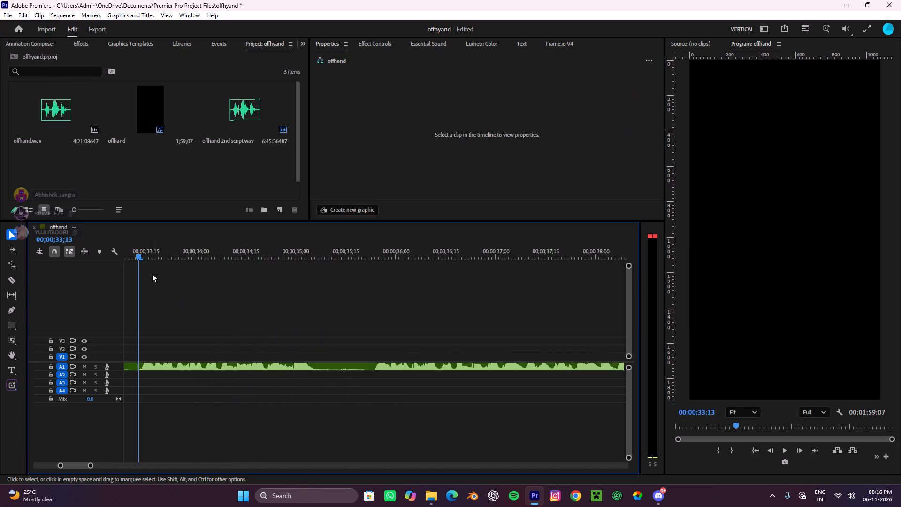
# Listen past the new join and cut the A1 audio at the start of the quiet gap, at about 35.3 seconds.
pyautogui.keyDown('alt'); pyautogui.scroll(-14, 200, 378); pyautogui.keyUp('alt')
pyautogui.press('space')
pyautogui.click(218, 348)
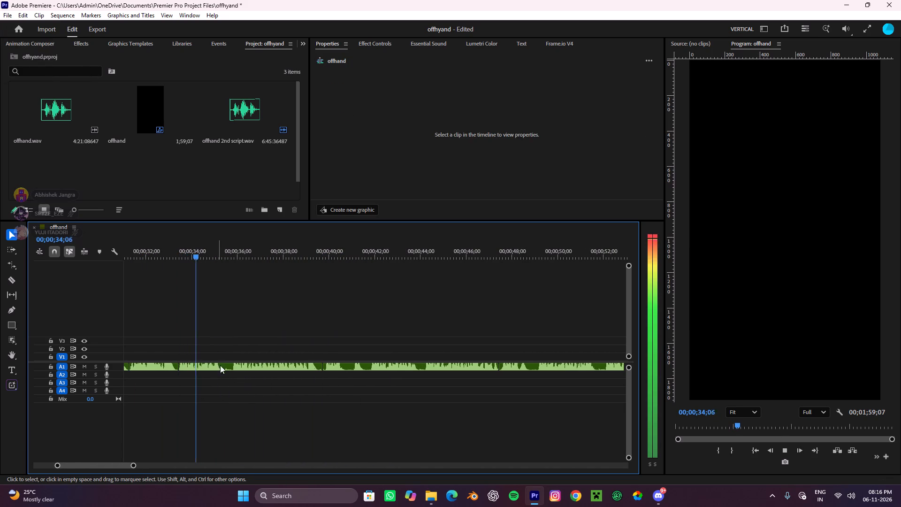
pyautogui.keyDown('alt'); pyautogui.scroll(7, 211, 389); pyautogui.keyUp('alt')
pyautogui.press('space')
pyautogui.press('c')
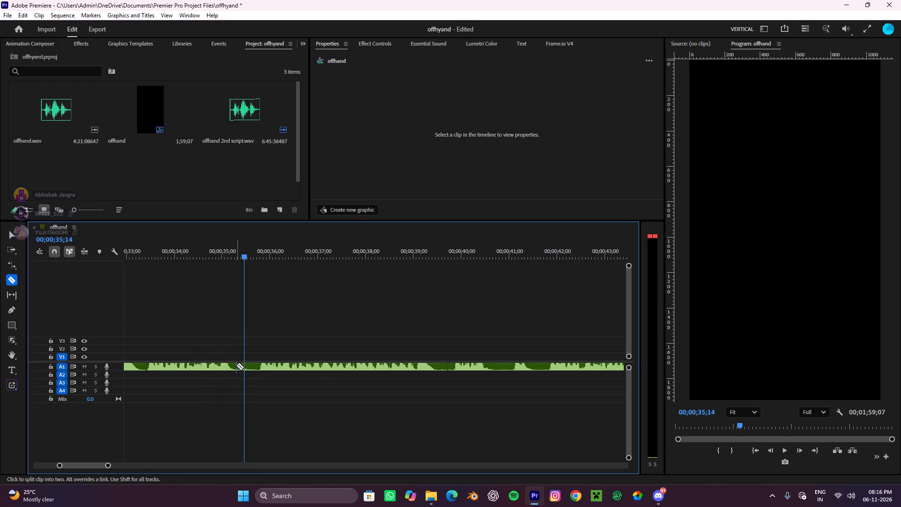
pyautogui.click(236, 365)
pyautogui.press('v')
# Cut the A1 audio at the end of the quiet gap, at about 35.7 seconds, and ripple-delete the short piece between the cuts.
pyautogui.press('space')
pyautogui.keyDown('alt'); pyautogui.scroll(-3, 312, 395); pyautogui.keyUp('alt')
pyautogui.keyDown('alt'); pyautogui.scroll(4, 312, 395); pyautogui.keyUp('alt')
pyautogui.press('space')
pyautogui.press('c')
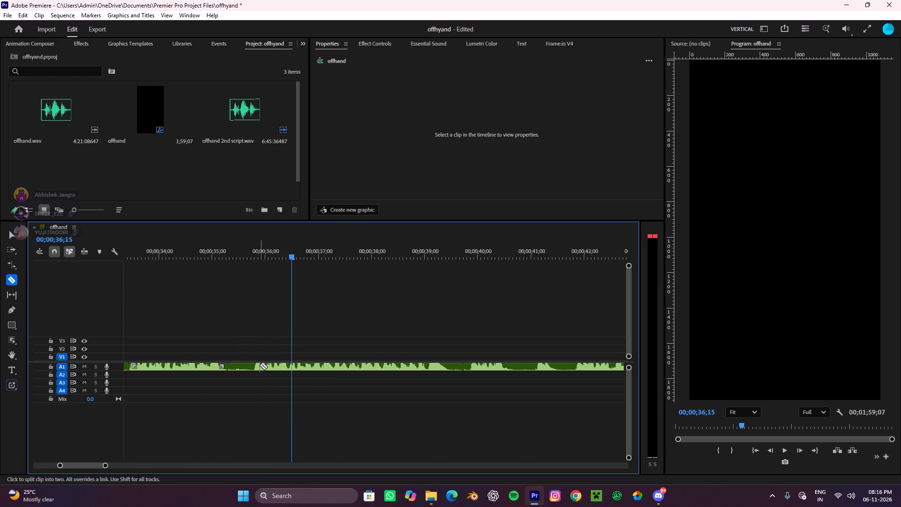
pyautogui.click(252, 369)
pyautogui.press('v')
pyautogui.moveTo(244, 388); pyautogui.dragTo(233, 356)
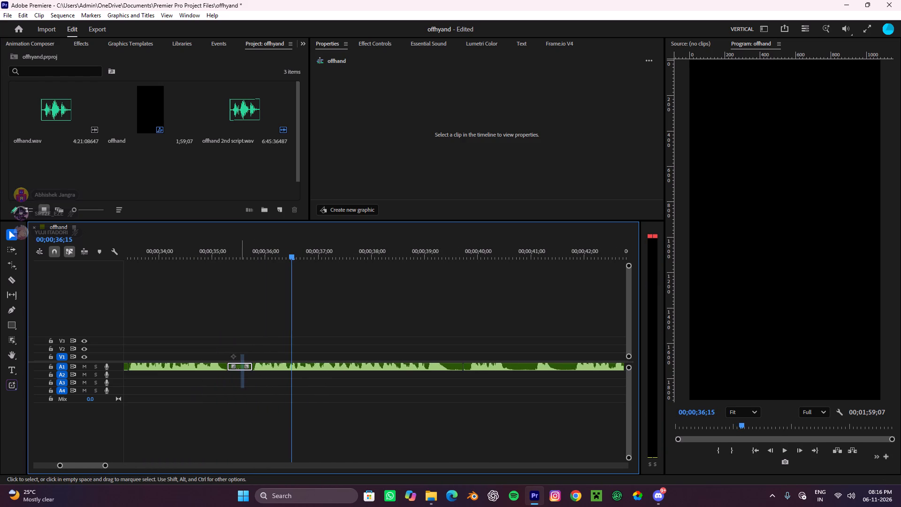
pyautogui.moveTo(233, 356); pyautogui.dragTo(232, 357)
pyautogui.press('e')
# Ripple-delete the A1 voice clip lying between about 33.5 and 35.3 seconds.
pyautogui.press('space')
pyautogui.keyDown('alt'); pyautogui.scroll(-12, 285, 372); pyautogui.keyUp('alt')
pyautogui.press('space')
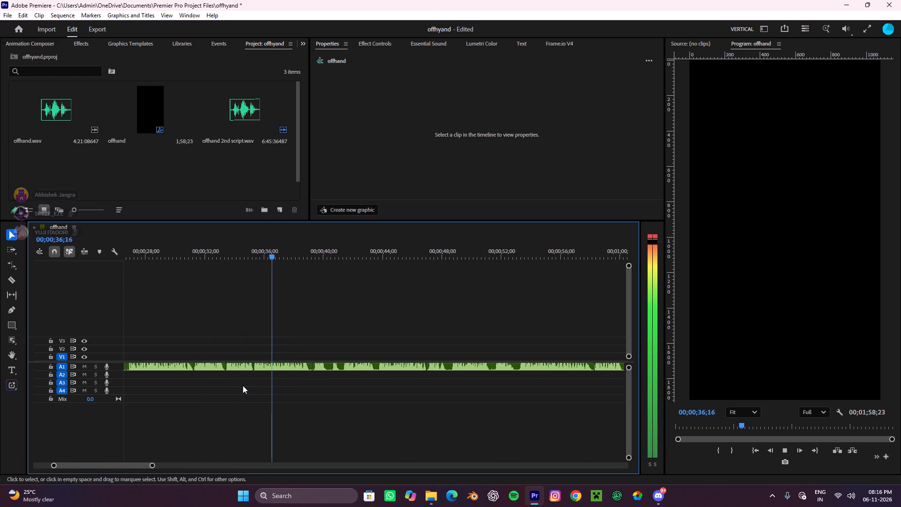
pyautogui.moveTo(243, 385); pyautogui.dragTo(229, 338)
pyautogui.press('e')
# Replay the voice audio from about 30.5 seconds and listen across the joins up to 37 seconds.
pyautogui.moveTo(221, 254); pyautogui.dragTo(185, 320)
pyautogui.click(222, 324)
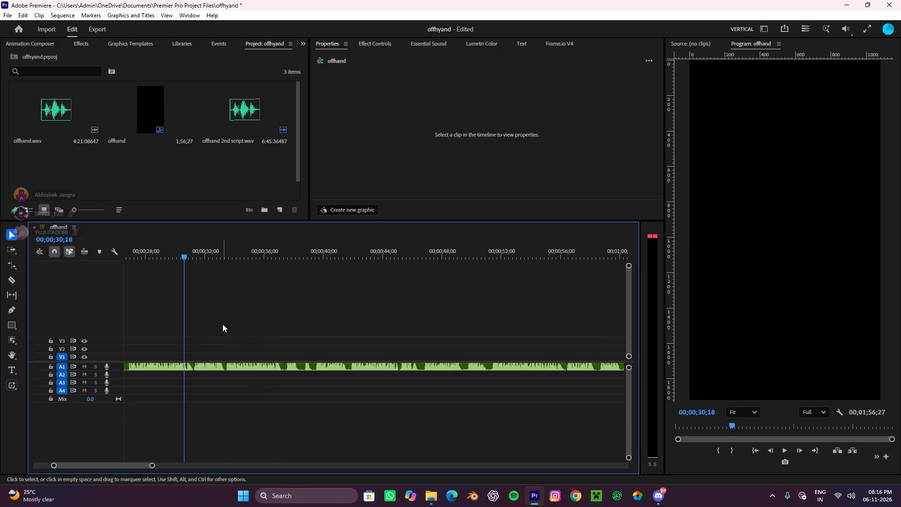
pyautogui.press('space')
pyautogui.click(240, 337)
pyautogui.click(251, 361)
pyautogui.click(248, 388)
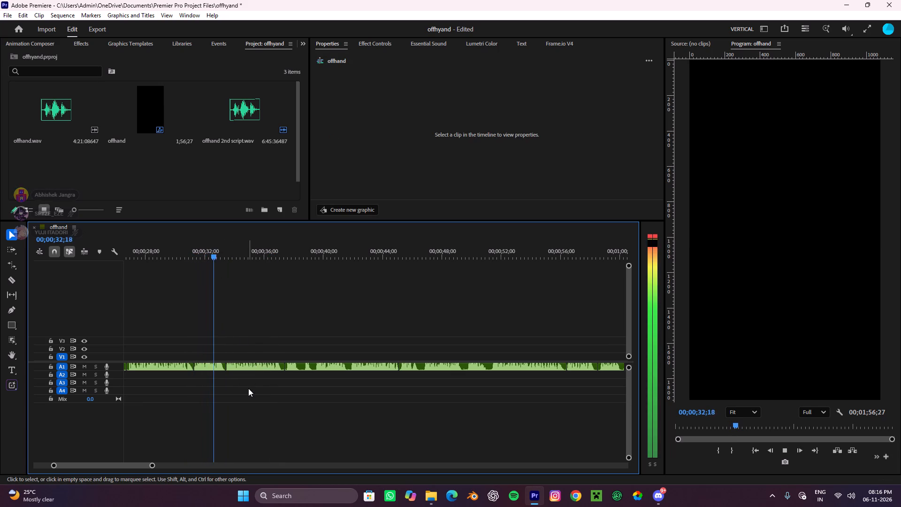
pyautogui.click(248, 388)
pyautogui.click(248, 388)
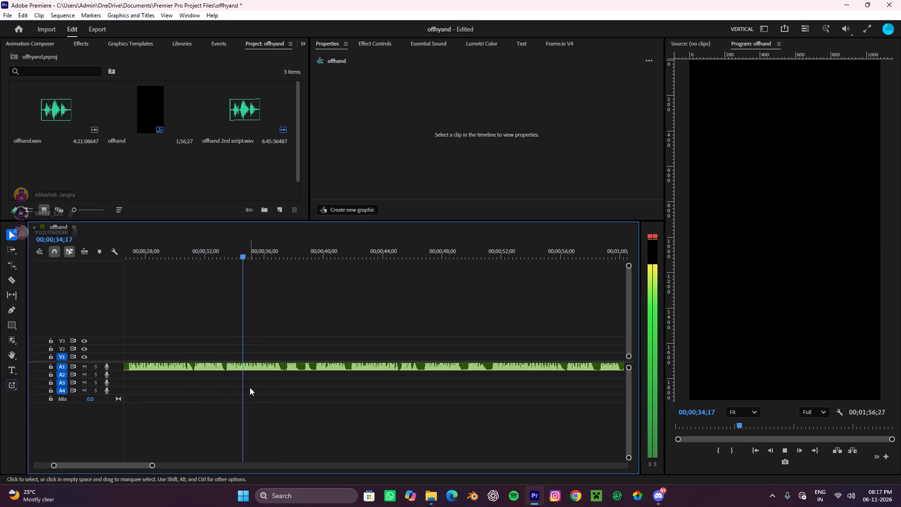
pyautogui.click(283, 389)
pyautogui.keyDown('alt'); pyautogui.scroll(13, 283, 389); pyautogui.keyUp('alt')
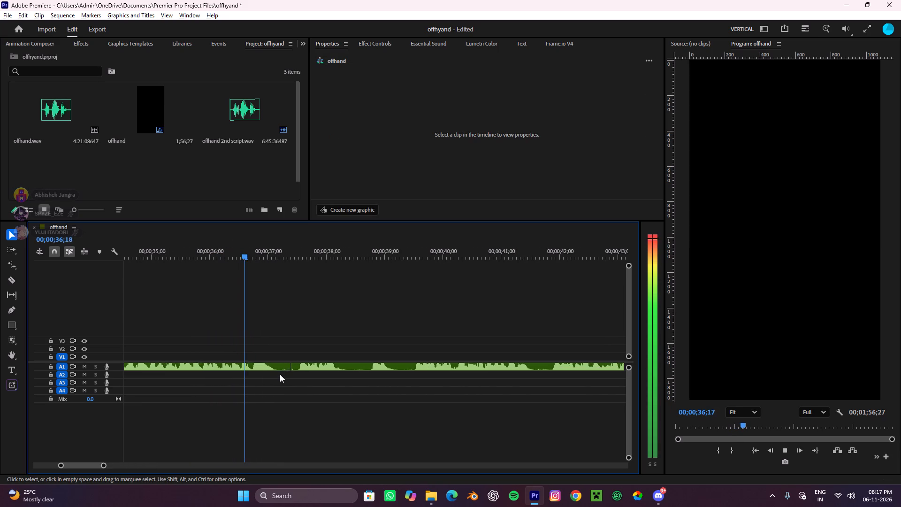
pyautogui.press('space')
# Trim about 5 frames off the end of the A1 clip that ends just after 37 seconds.
pyautogui.moveTo(290, 367); pyautogui.dragTo(283, 377)
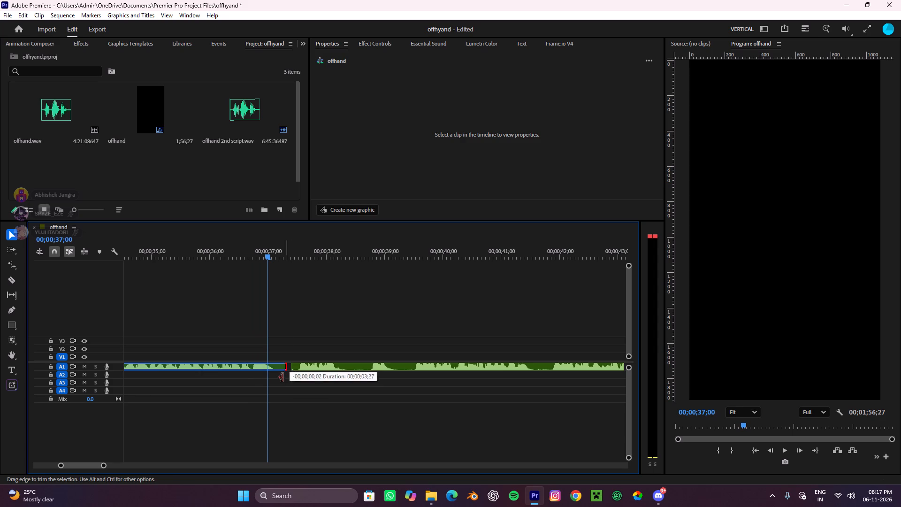
pyautogui.moveTo(283, 377); pyautogui.dragTo(279, 386)
pyautogui.click(282, 381)
# Replay the voice audio from about 31 seconds and listen past the trimmed clip end to about 38 seconds.
pyautogui.keyDown('alt'); pyautogui.scroll(-16, 276, 365); pyautogui.keyUp('alt')
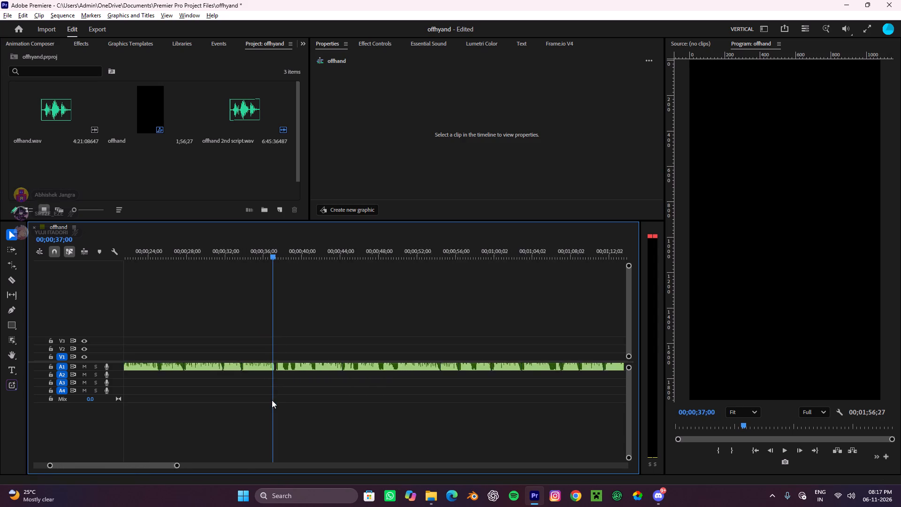
pyautogui.keyDown('alt'); pyautogui.scroll(-10, 272, 400); pyautogui.keyUp('alt')
pyautogui.keyDown('alt'); pyautogui.scroll(13, 260, 389); pyautogui.keyUp('alt')
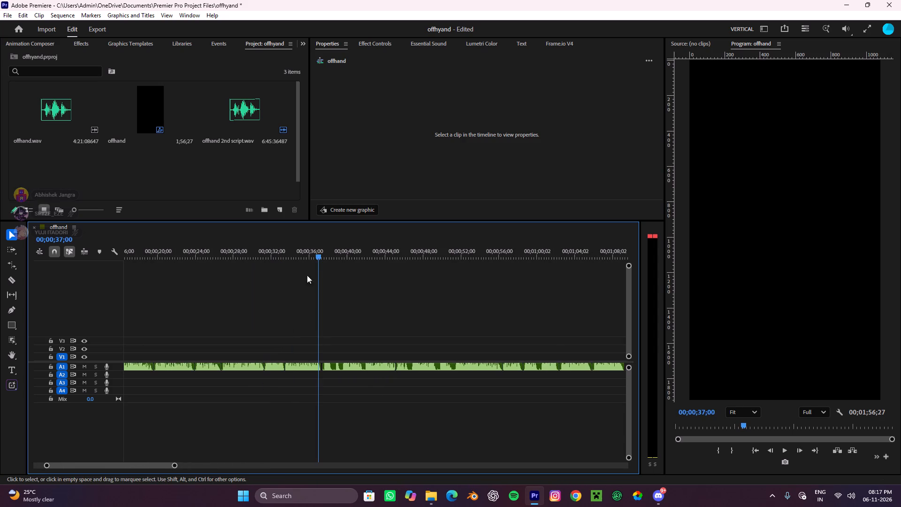
pyautogui.moveTo(314, 250); pyautogui.dragTo(258, 299)
pyautogui.click(273, 300)
pyautogui.press('space')
pyautogui.click(307, 324)
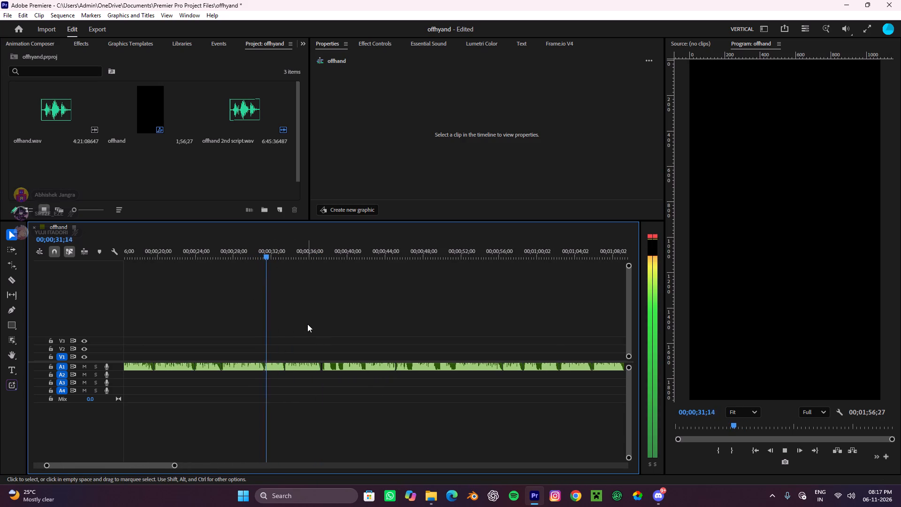
pyautogui.click(307, 324)
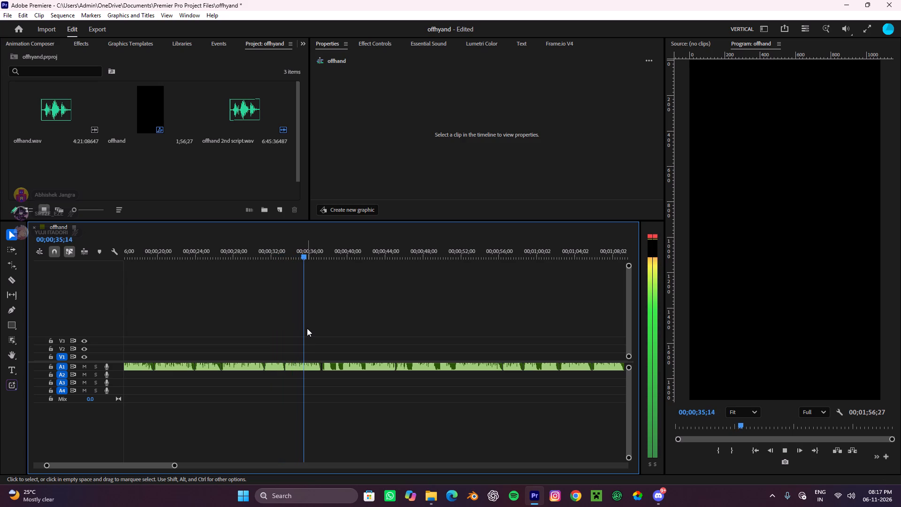
pyautogui.press('space')
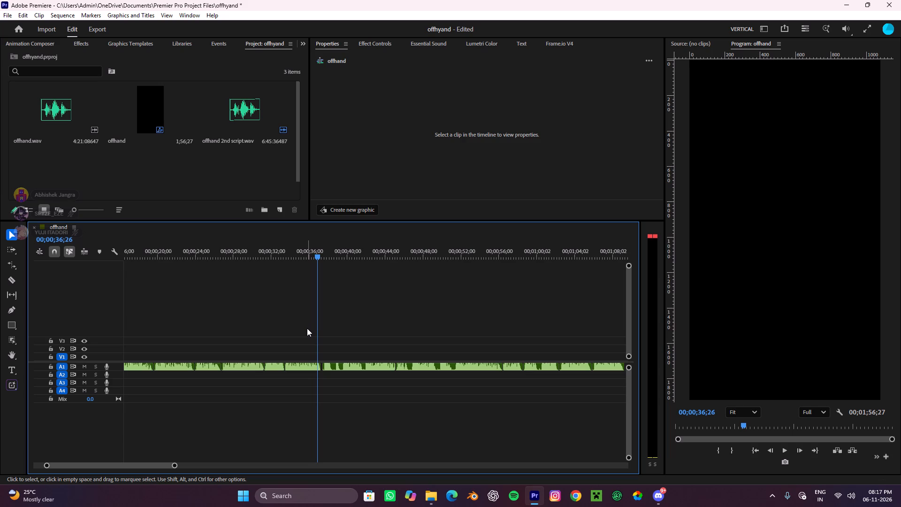
pyautogui.press('space')
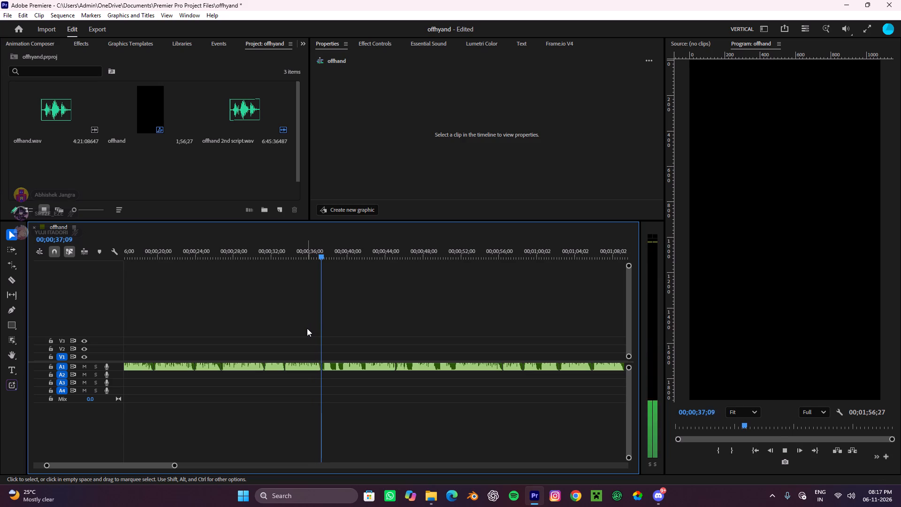
pyautogui.press('space')
pyautogui.scroll(4, 308, 328)
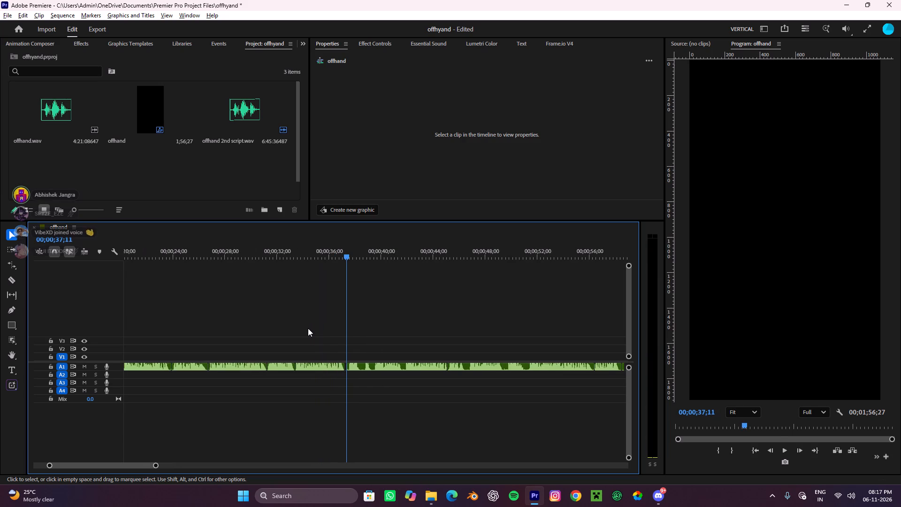
pyautogui.keyDown('alt'); pyautogui.scroll(3, 328, 333); pyautogui.keyUp('alt')
pyautogui.scroll(-4, 328, 333)
pyautogui.press('space')
pyautogui.click(344, 341)
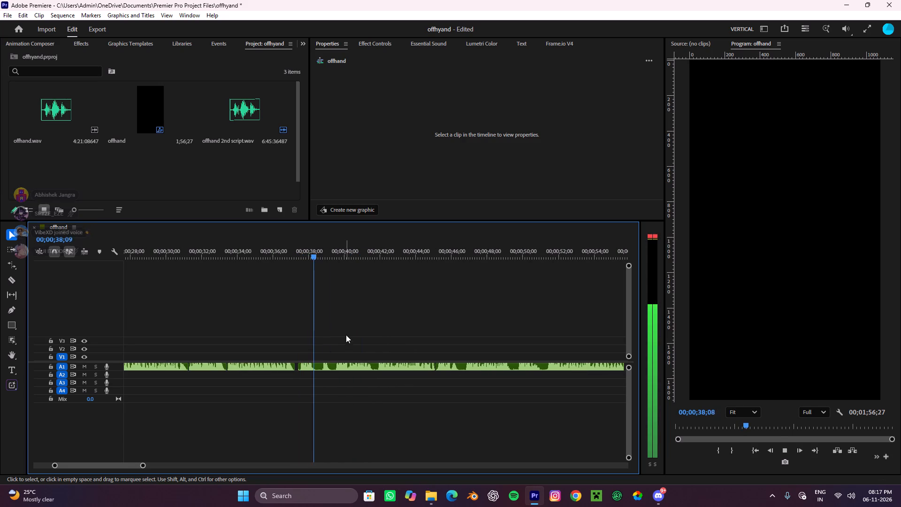
# Cut the A1 audio at about 41.9 seconds and ripple-delete the clips between about 37.4 seconds and the cut.
pyautogui.keyDown('alt'); pyautogui.scroll(4, 335, 333); pyautogui.keyUp('alt')
pyautogui.keyDown('alt'); pyautogui.scroll(2, 473, 318); pyautogui.keyUp('alt')
pyautogui.press('space')
pyautogui.press('c')
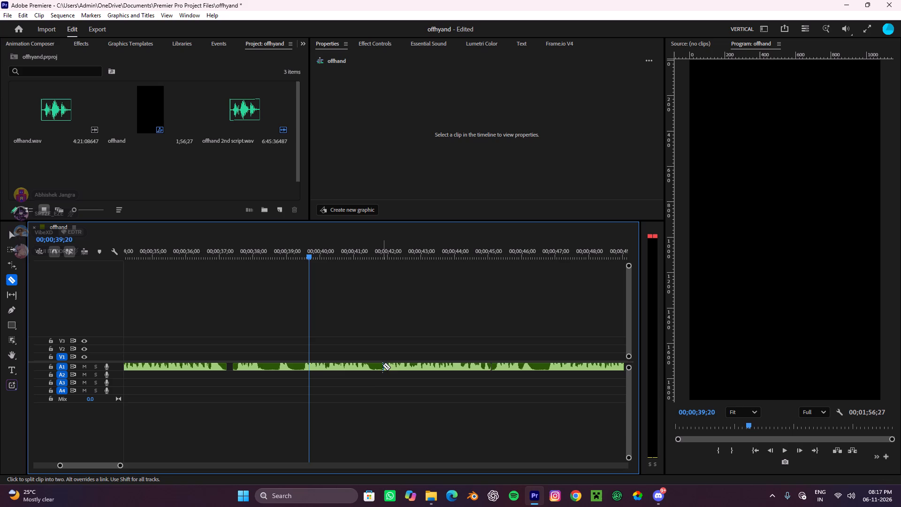
pyautogui.click(382, 367)
pyautogui.press('v')
pyautogui.moveTo(351, 389); pyautogui.dragTo(329, 358)
pyautogui.press('e')
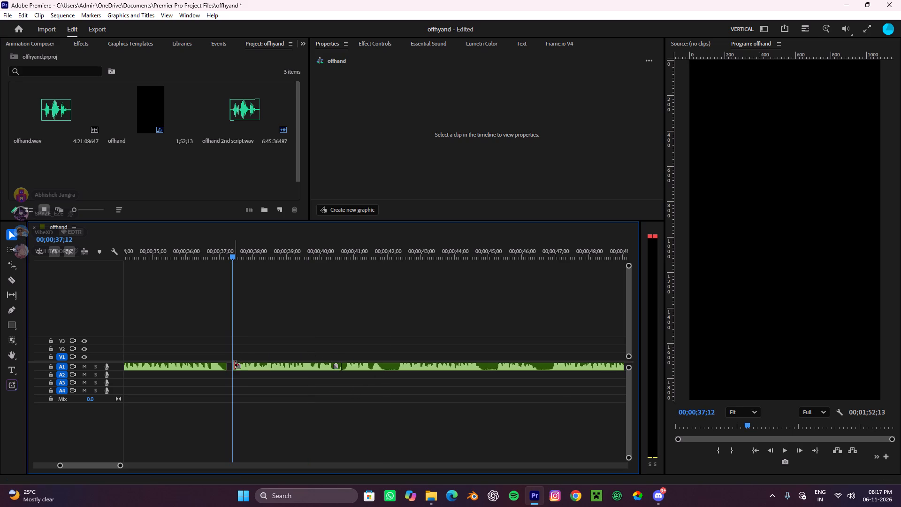
# Close the small empty gap on A1 just after 37 seconds with a ripple delete.
pyautogui.click(229, 367)
pyautogui.press('e')
# Play the voice audio across the closed gap and listen up to about 39.5 seconds.
pyautogui.press('space')
pyautogui.keyDown('alt'); pyautogui.scroll(-3, 252, 348); pyautogui.keyUp('alt')
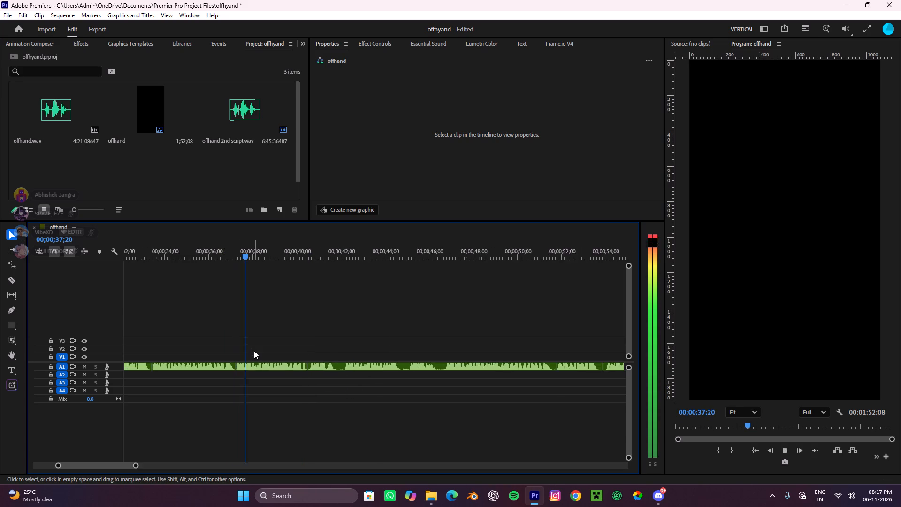
pyautogui.keyDown('alt'); pyautogui.scroll(-7, 254, 351); pyautogui.keyUp('alt')
pyautogui.keyDown('alt'); pyautogui.scroll(5, 259, 354); pyautogui.keyUp('alt')
pyautogui.keyDown('alt'); pyautogui.scroll(-4, 259, 354); pyautogui.keyUp('alt')
pyautogui.press('space')
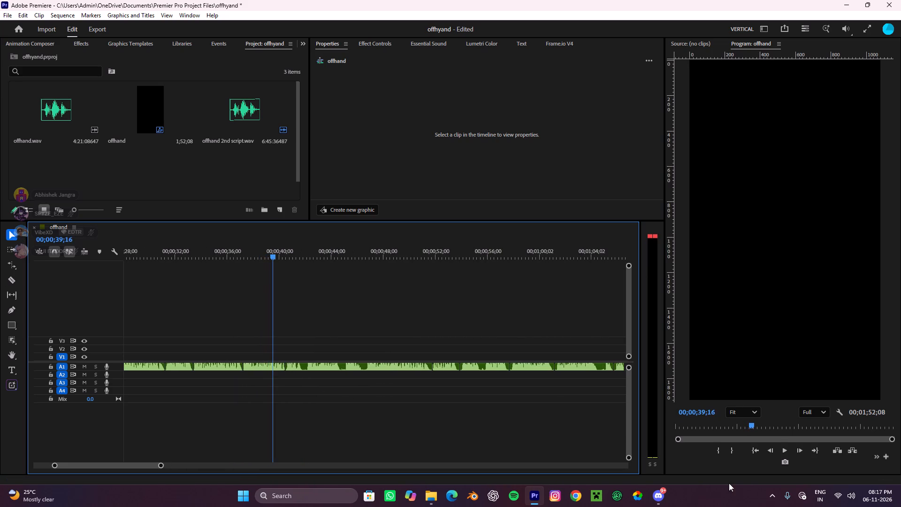
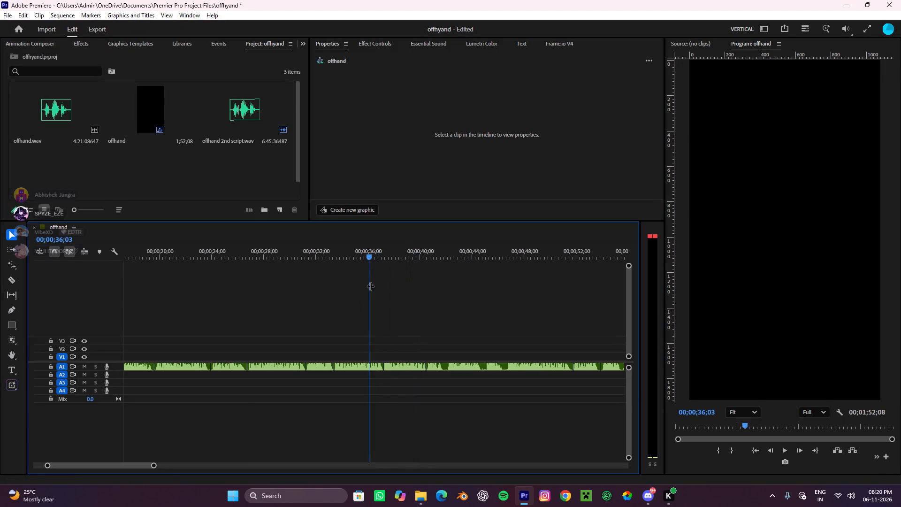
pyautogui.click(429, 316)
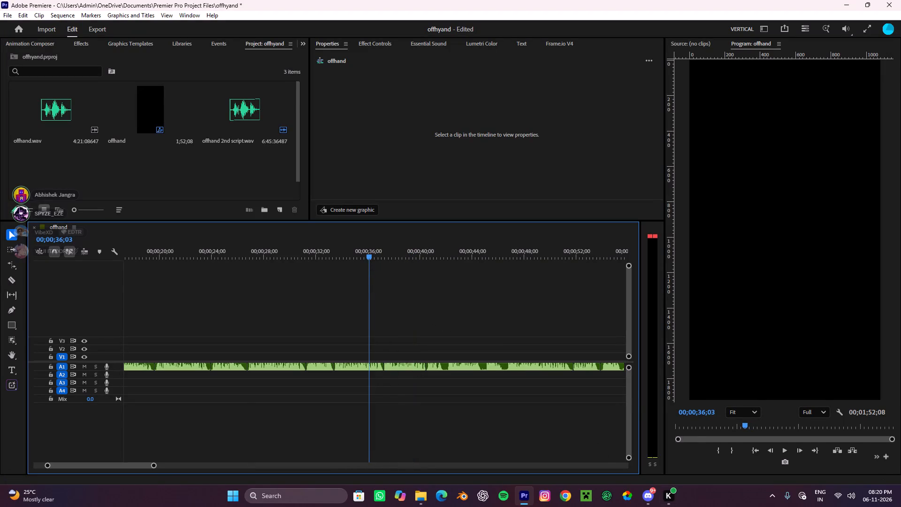
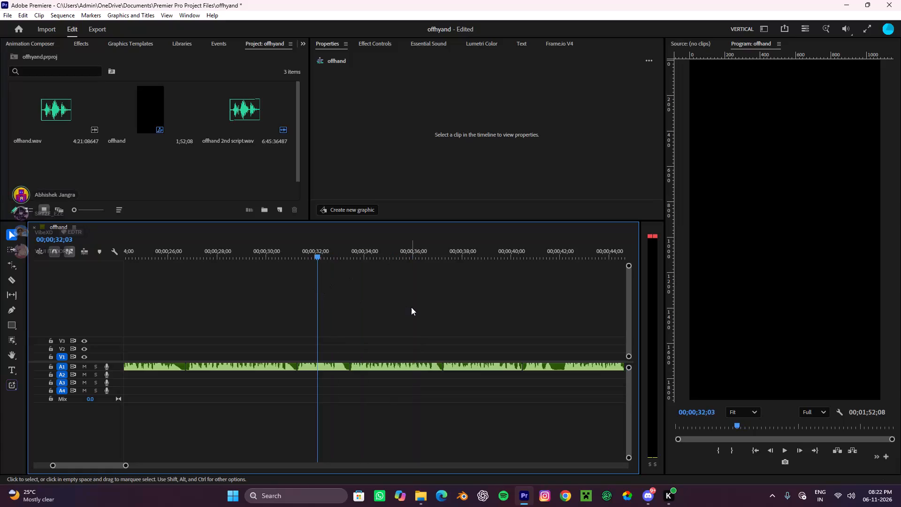
# Listen to the voice audio on track A1 from about 32 to 33.5 seconds to check for pauses.
pyautogui.click(411, 307)
pyautogui.press('space')
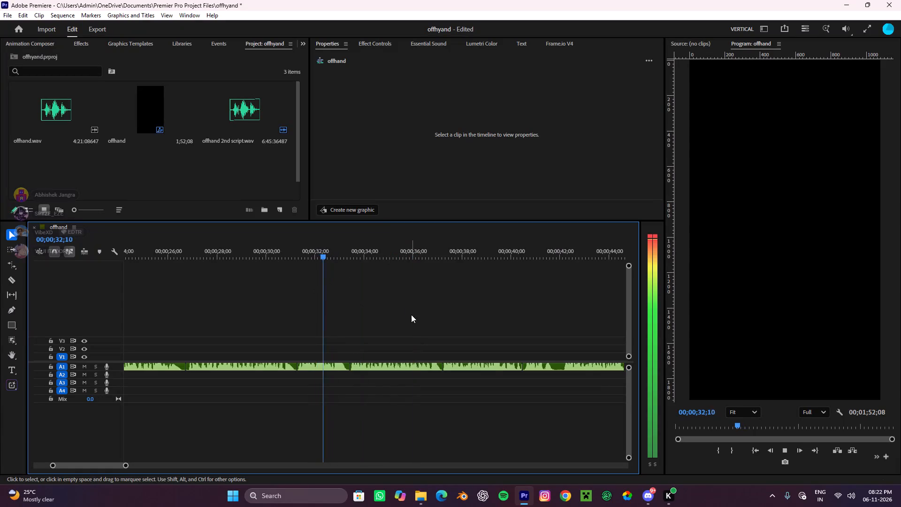
pyautogui.keyDown('alt'); pyautogui.scroll(-4, 411, 320); pyautogui.keyUp('alt')
pyautogui.keyDown('alt'); pyautogui.scroll(5, 408, 327); pyautogui.keyUp('alt')
pyautogui.press('space')
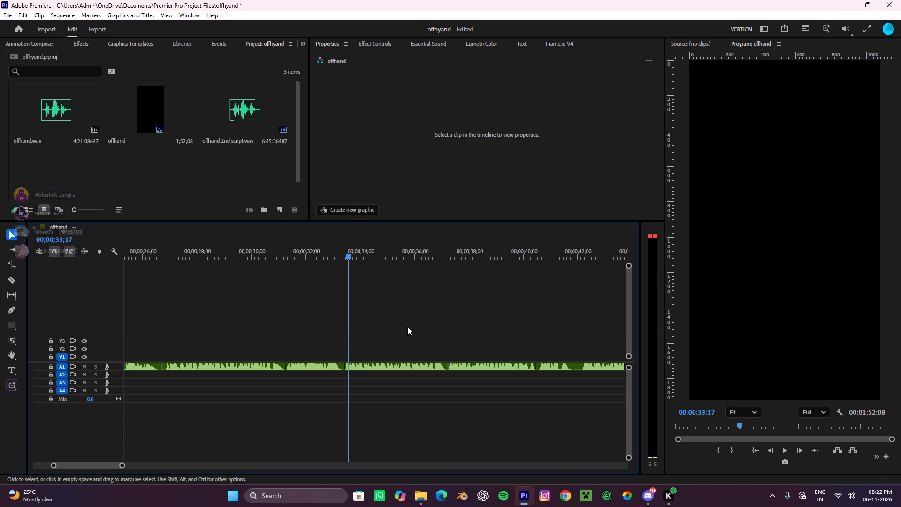
pyautogui.click(407, 327)
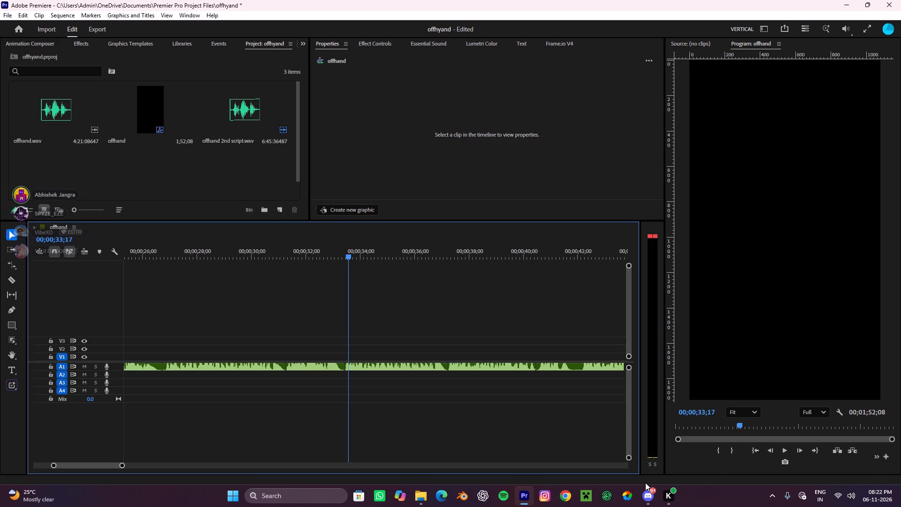
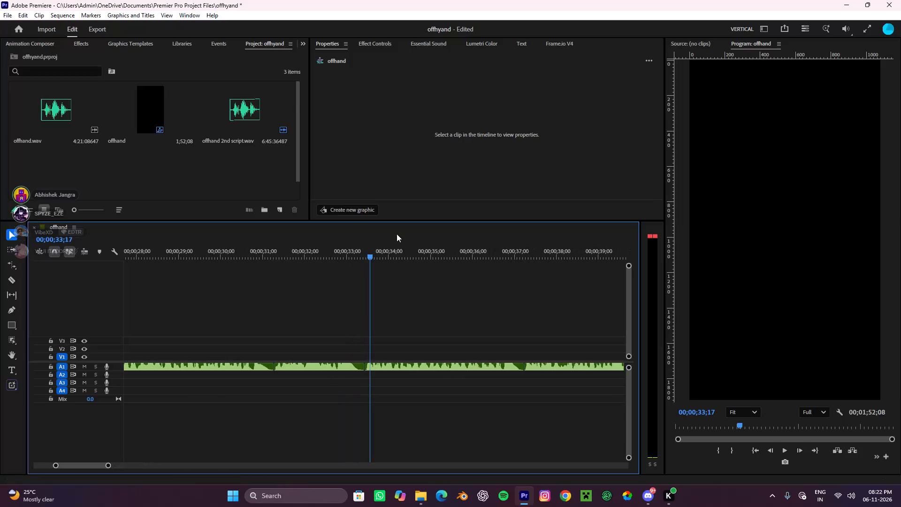
# Listen to the voice audio from about 30 to 41 seconds and ripple-delete the A1 clip between about 37 and 40 seconds.
pyautogui.moveTo(382, 253); pyautogui.dragTo(212, 318)
pyautogui.click(279, 290)
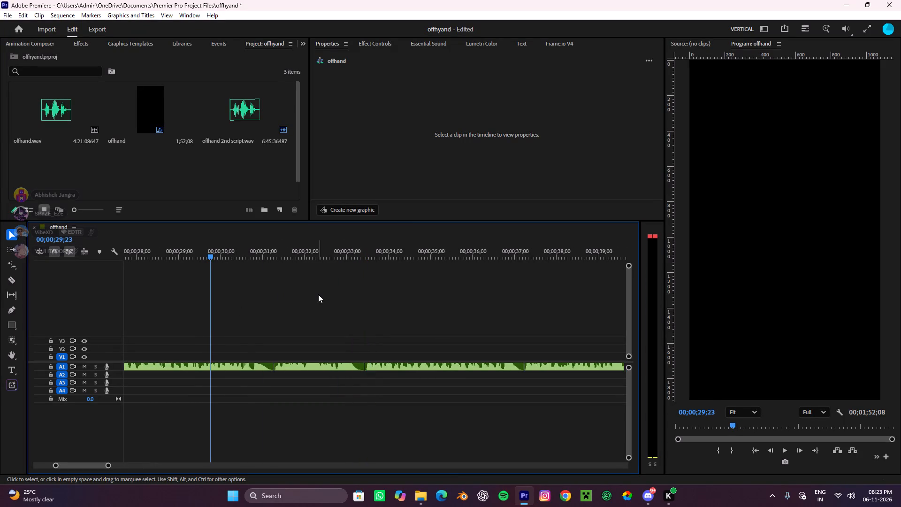
pyautogui.press('space')
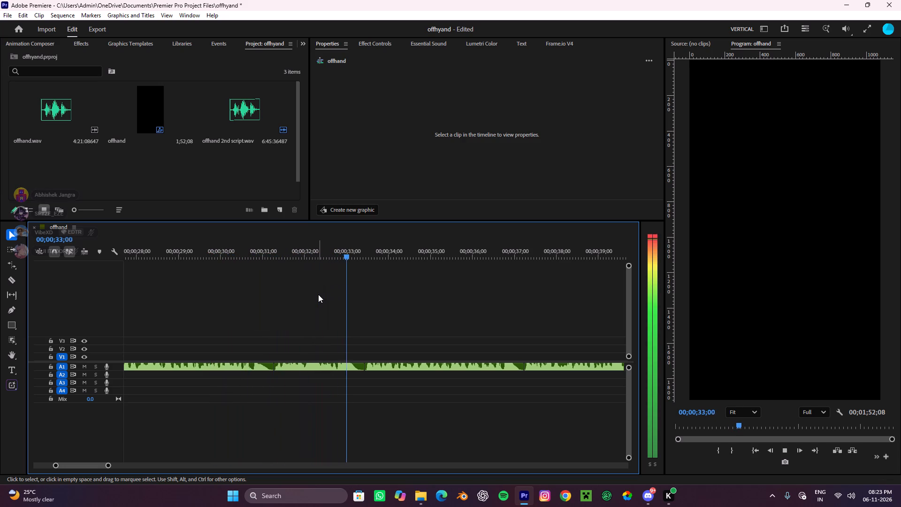
pyautogui.keyDown('alt'); pyautogui.scroll(-9, 383, 362); pyautogui.keyUp('alt')
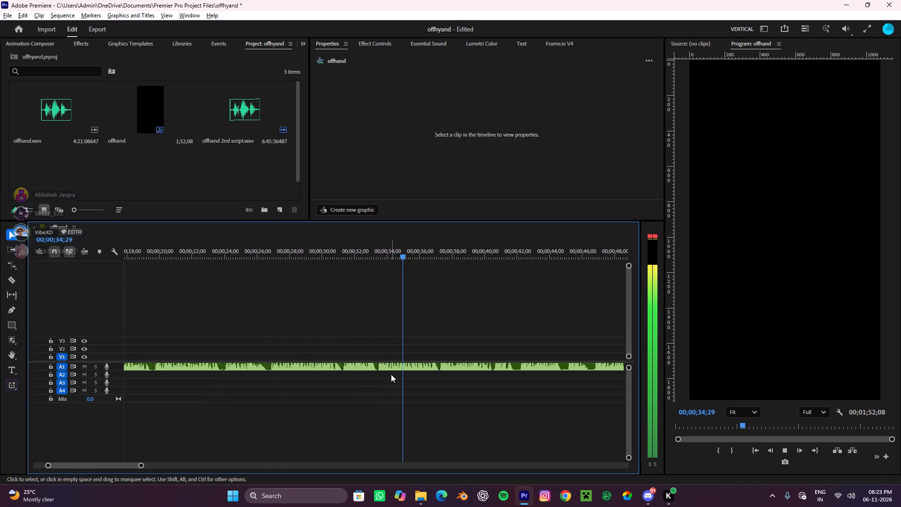
pyautogui.keyDown('alt'); pyautogui.scroll(-4, 428, 347); pyautogui.keyUp('alt')
pyautogui.keyDown('alt'); pyautogui.scroll(5, 395, 379); pyautogui.keyUp('alt')
pyautogui.scroll(-10, 395, 369)
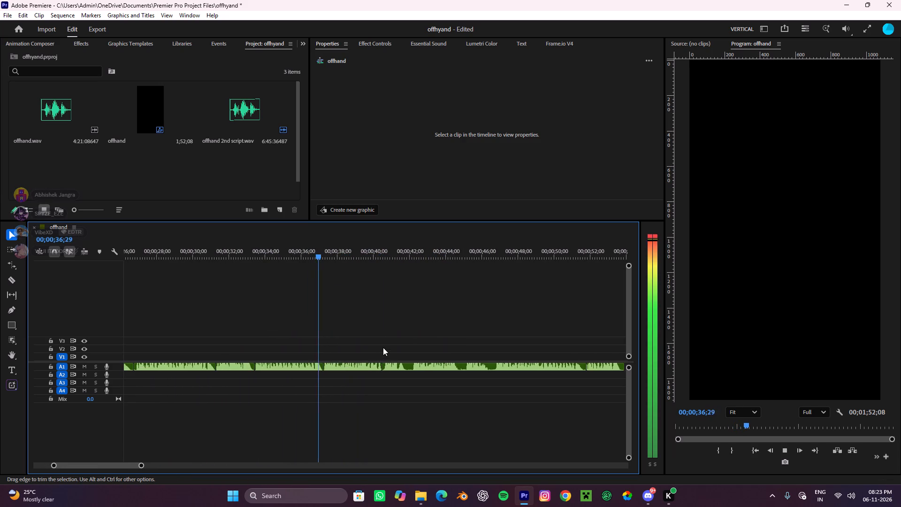
pyautogui.click(383, 346)
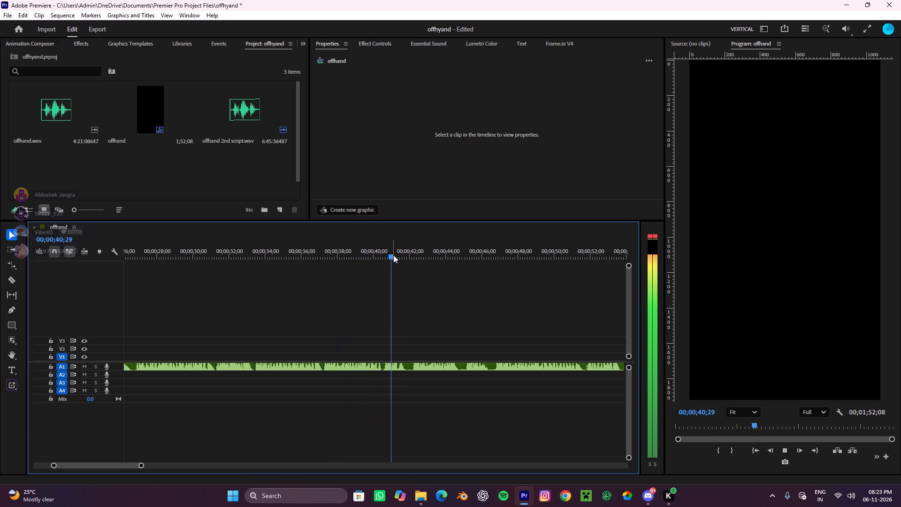
pyautogui.moveTo(393, 254); pyautogui.dragTo(488, 307)
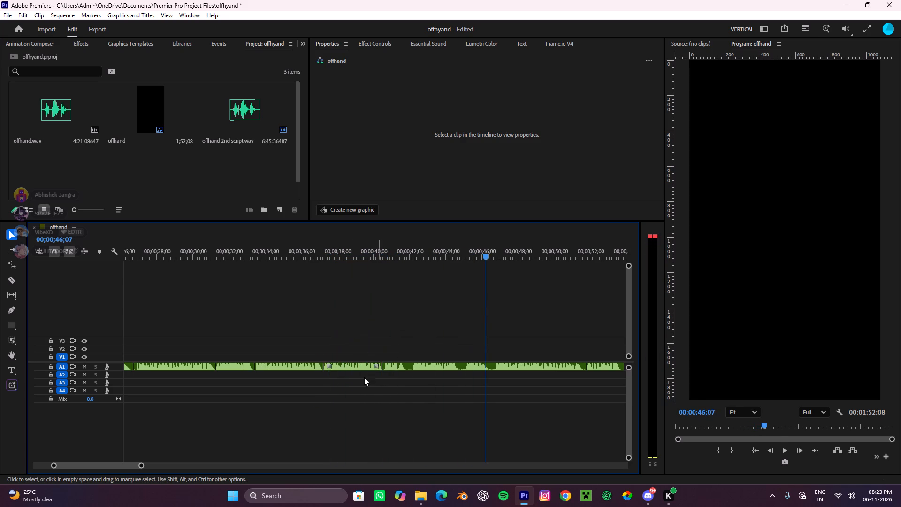
pyautogui.moveTo(359, 391); pyautogui.dragTo(365, 353)
pyautogui.press('e')
# Replay A1 from about 32 to 37 seconds and cut out the clip spanning about 37 to 48.5 seconds, leaving its gap.
pyautogui.press('space')
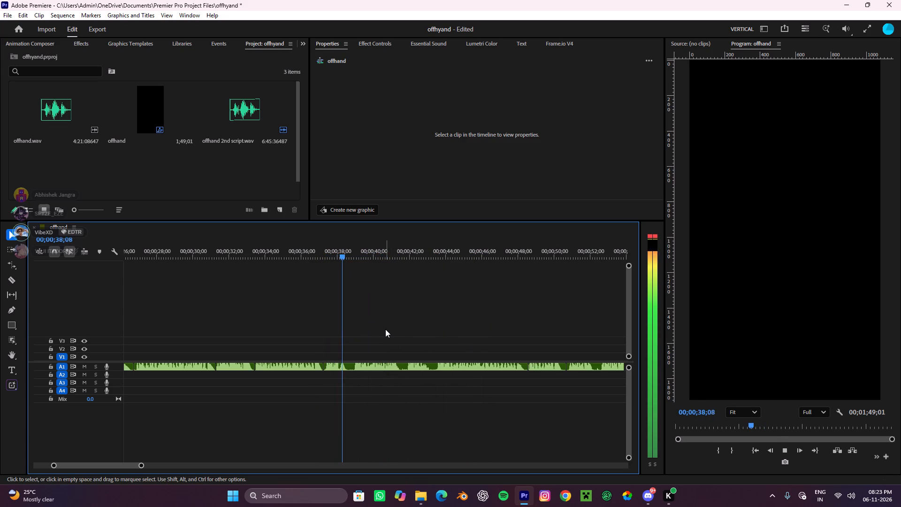
pyautogui.moveTo(380, 248); pyautogui.dragTo(225, 314)
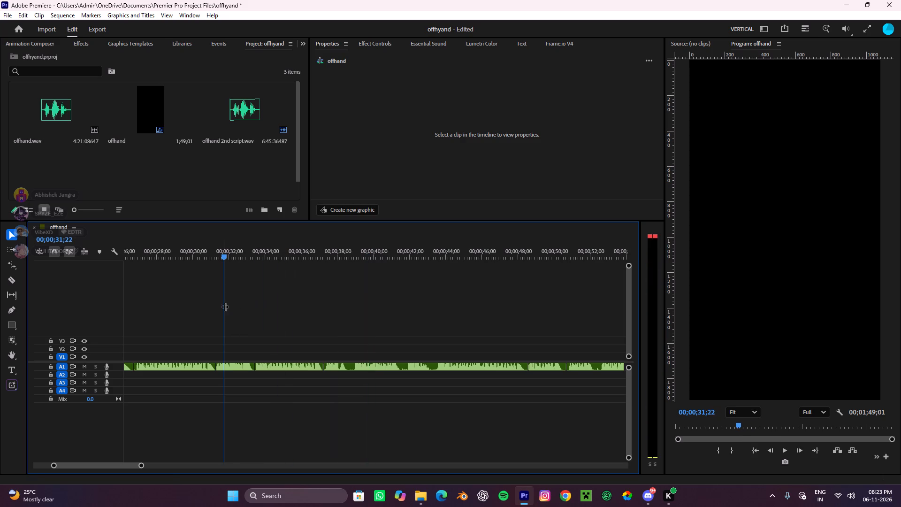
pyautogui.press('space')
pyautogui.click(299, 305)
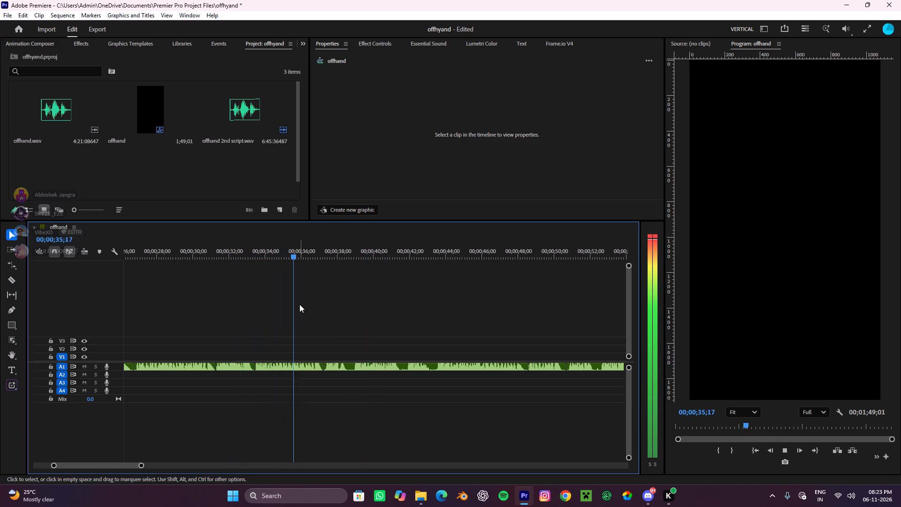
pyautogui.press('space')
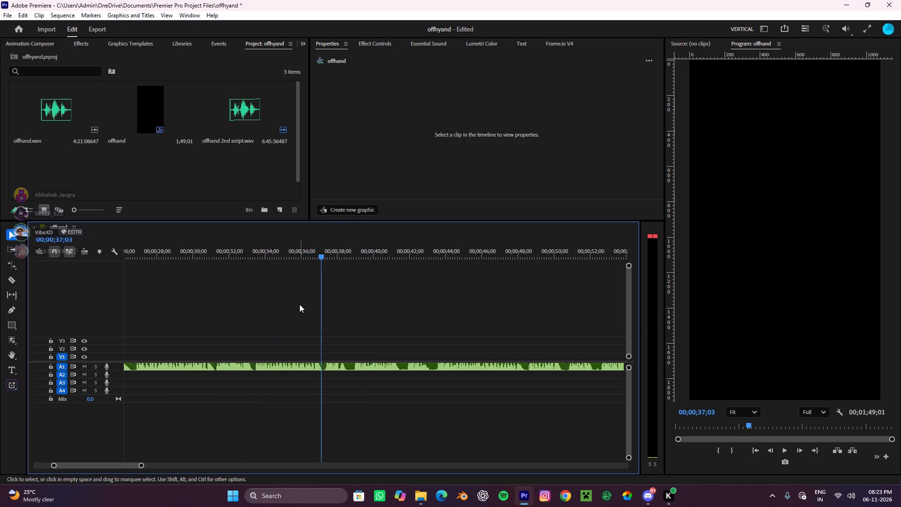
pyautogui.moveTo(432, 394); pyautogui.dragTo(374, 364)
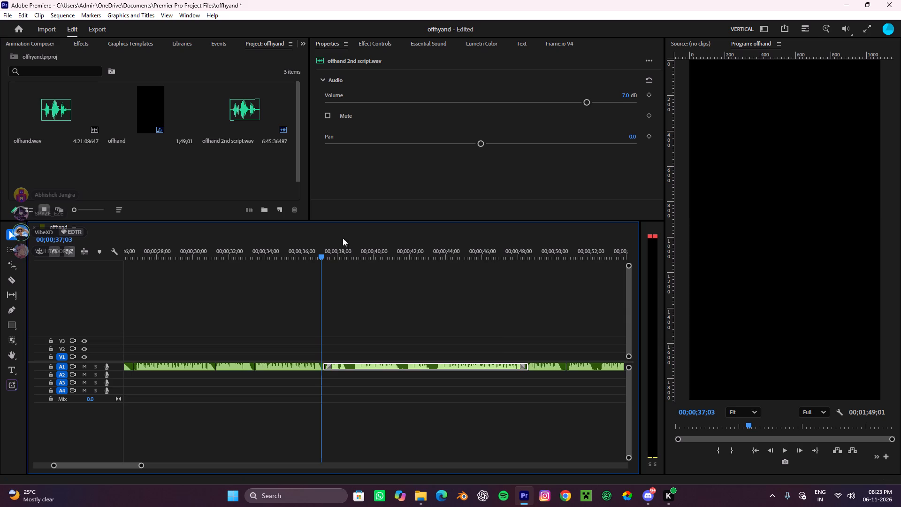
pyautogui.moveTo(326, 255); pyautogui.dragTo(526, 385)
pyautogui.press('space')
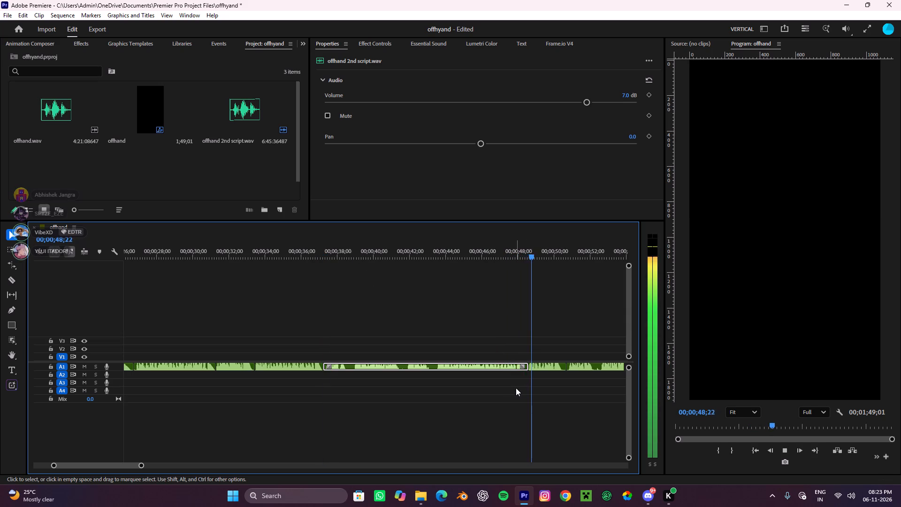
pyautogui.hotkey('ctrl', 'x')
# Cut out the A1 clip between about 48.5 and 50.7 seconds, leaving its gap.
pyautogui.scroll(-9, 487, 353)
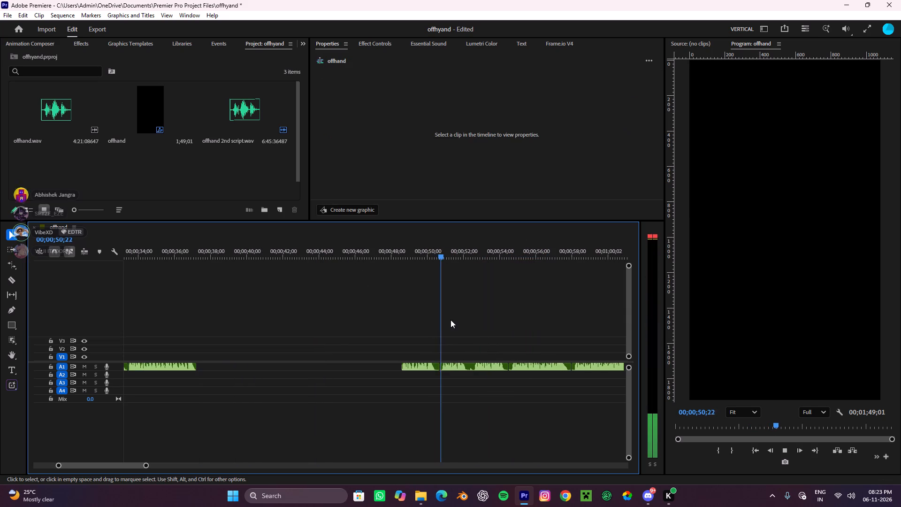
pyautogui.moveTo(433, 397); pyautogui.dragTo(395, 355)
pyautogui.hotkey('ctrl', 'x')
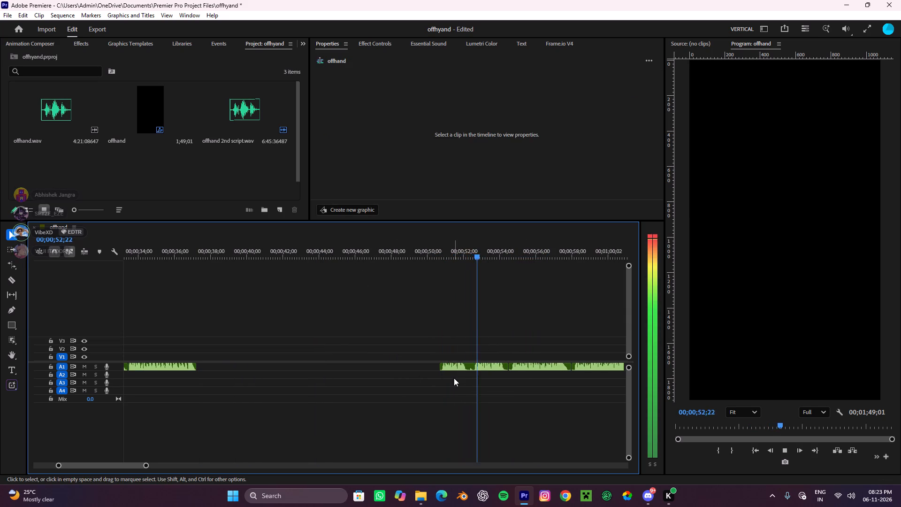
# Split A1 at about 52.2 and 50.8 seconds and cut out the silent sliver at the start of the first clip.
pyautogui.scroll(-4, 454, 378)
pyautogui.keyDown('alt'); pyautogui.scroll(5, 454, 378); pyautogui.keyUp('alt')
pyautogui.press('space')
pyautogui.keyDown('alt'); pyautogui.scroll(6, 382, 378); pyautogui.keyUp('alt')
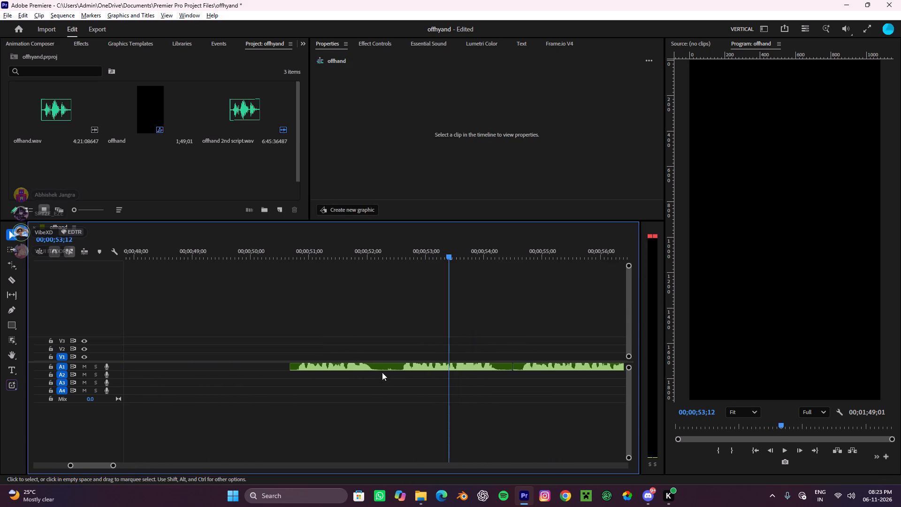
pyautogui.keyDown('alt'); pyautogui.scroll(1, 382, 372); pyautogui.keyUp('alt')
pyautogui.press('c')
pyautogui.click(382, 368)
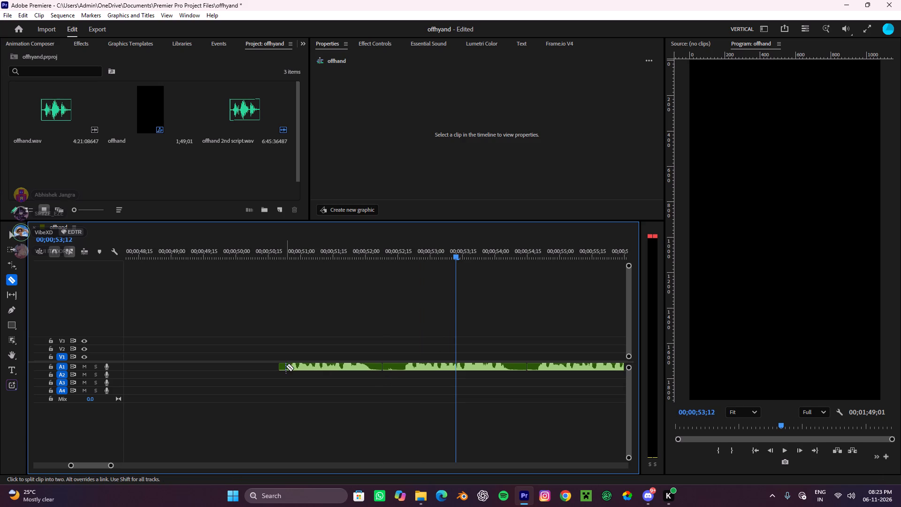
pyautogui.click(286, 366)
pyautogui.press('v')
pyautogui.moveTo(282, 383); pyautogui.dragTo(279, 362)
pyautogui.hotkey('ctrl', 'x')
# Listen from about 51 seconds and cut out the A1 clips up to about 54.5 seconds, leaving their gap.
pyautogui.moveTo(390, 389); pyautogui.dragTo(390, 367)
pyautogui.moveTo(459, 258); pyautogui.dragTo(282, 322)
pyautogui.press('space')
pyautogui.keyDown('alt'); pyautogui.scroll(-3, 320, 327); pyautogui.keyUp('alt')
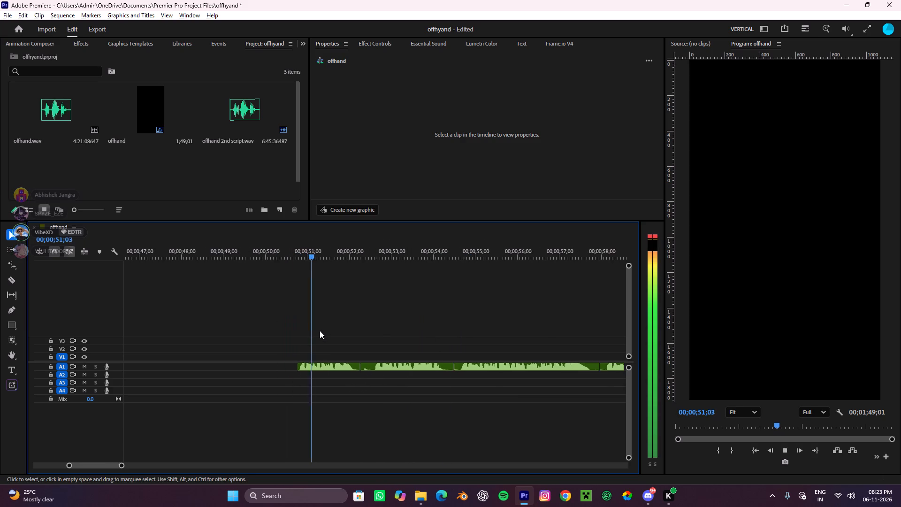
pyautogui.keyDown('alt'); pyautogui.scroll(-11, 320, 330); pyautogui.keyUp('alt')
pyautogui.moveTo(345, 250); pyautogui.dragTo(363, 319)
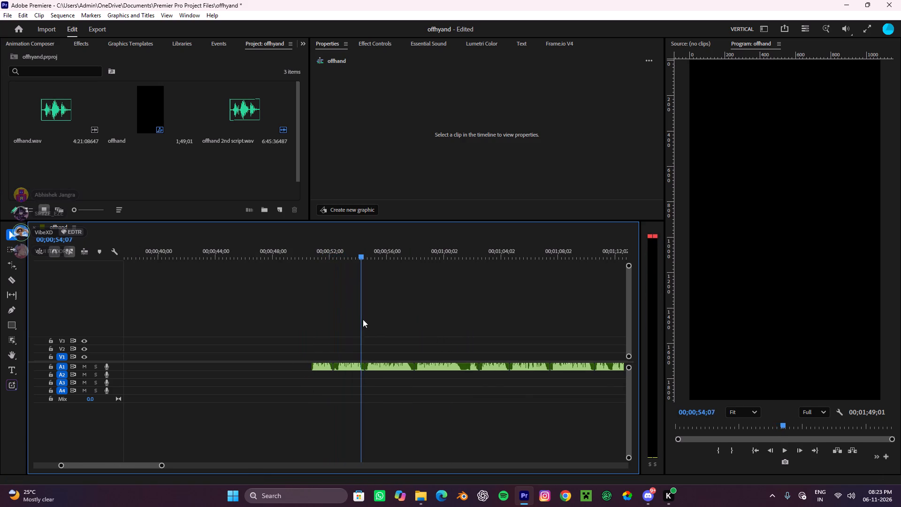
pyautogui.moveTo(363, 319); pyautogui.dragTo(366, 335)
pyautogui.press('space')
pyautogui.moveTo(323, 322); pyautogui.dragTo(355, 398)
pyautogui.hotkey('ctrl', 'x')
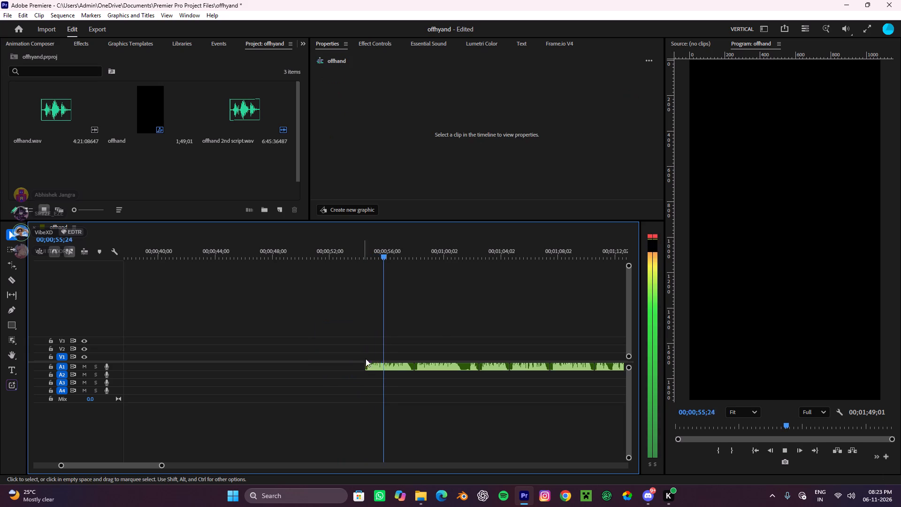
# Cut out the A1 clip between about 54.5 and 58 seconds, leaving its gap.
pyautogui.click(443, 337)
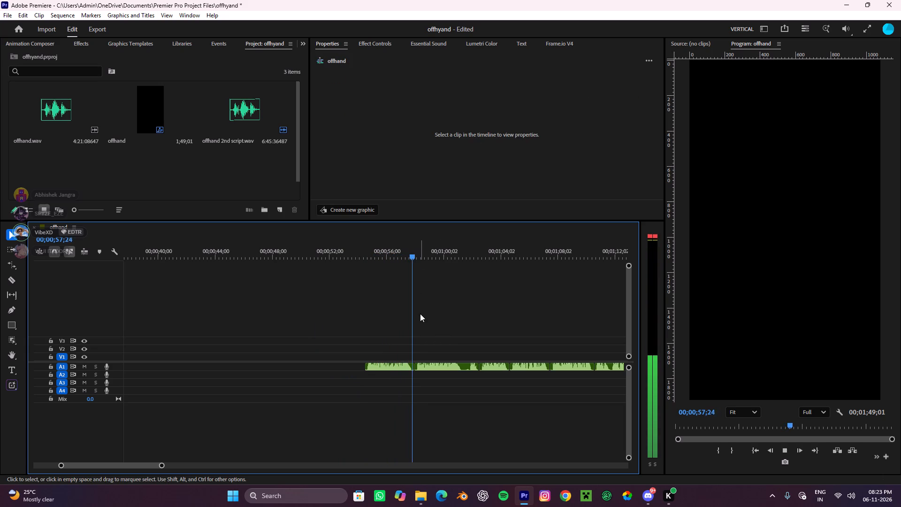
pyautogui.moveTo(382, 335); pyautogui.dragTo(383, 395)
pyautogui.hotkey('ctrl', 'x')
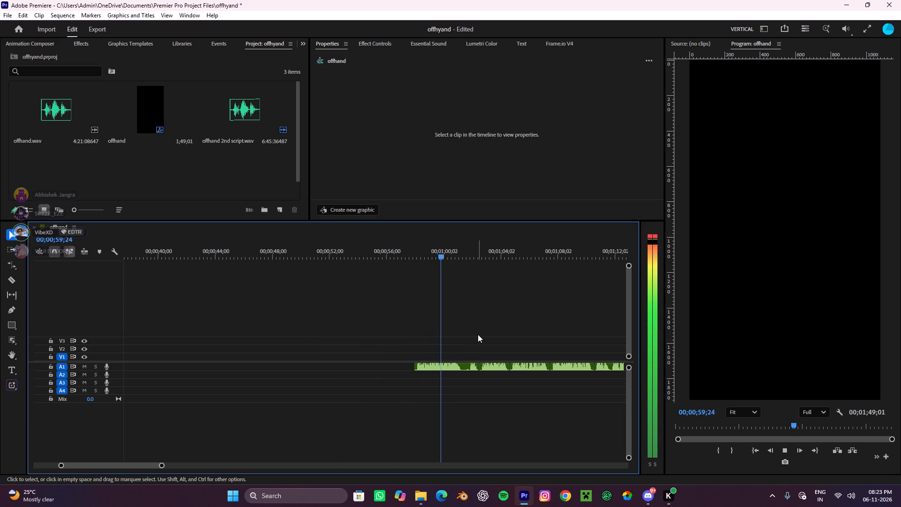
# Split the A1 voice clip in the quiet stretch at about 00;01;01;12.
pyautogui.click(478, 334)
pyautogui.press('space')
pyautogui.keyDown('alt'); pyautogui.scroll(10, 430, 358); pyautogui.keyUp('alt')
pyautogui.scroll(-4, 429, 338)
pyautogui.press('c')
pyautogui.click(471, 363)
pyautogui.press('v')
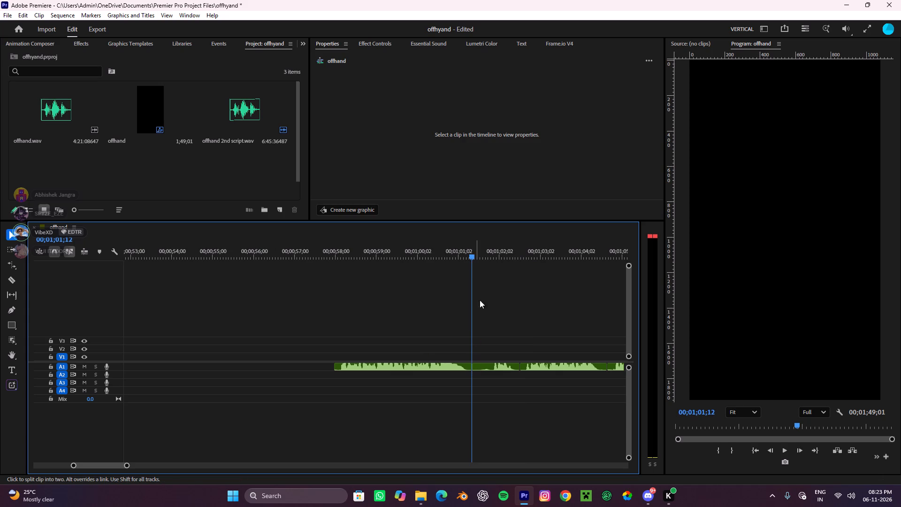
pyautogui.press('c')
pyautogui.click(474, 369)
pyautogui.press('v')
# Cut out the A1 segment between about 00;01;01;12 and 00;01;02;17, leaving its gap.
pyautogui.moveTo(475, 247); pyautogui.dragTo(497, 286)
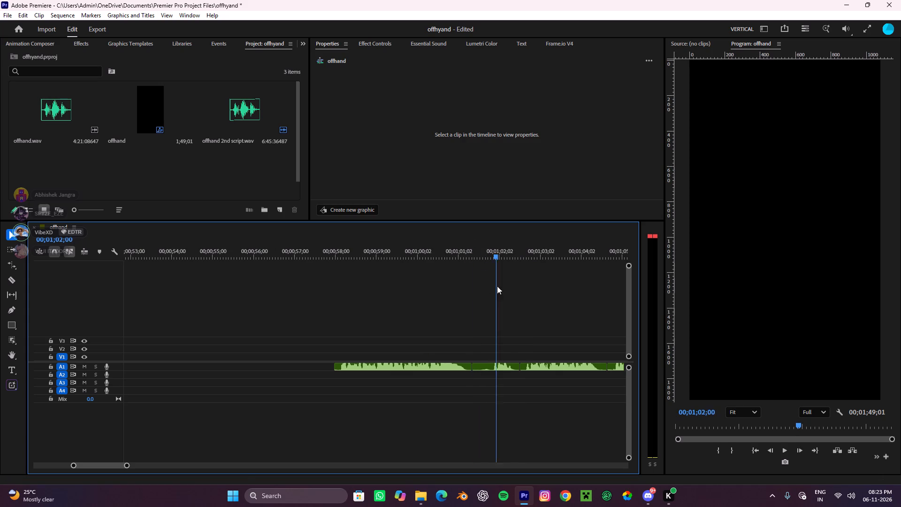
pyautogui.moveTo(497, 286); pyautogui.dragTo(523, 364)
pyautogui.press('space')
pyautogui.moveTo(501, 392); pyautogui.dragTo(485, 349)
pyautogui.hotkey('ctrl', 'x')
# Cut out the A1 clip between about 00;01;02;17 and 00;01;04;20, leaving its gap.
pyautogui.scroll(-5, 485, 349)
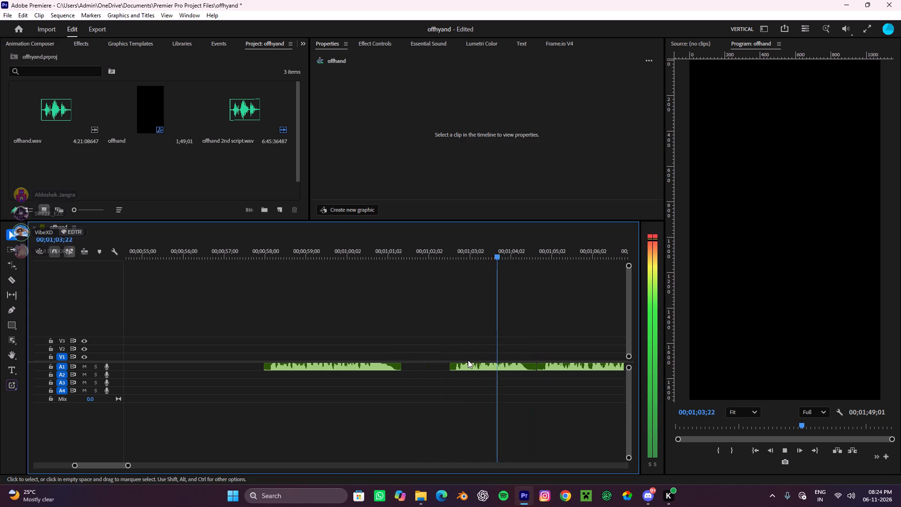
pyautogui.scroll(-12, 468, 360)
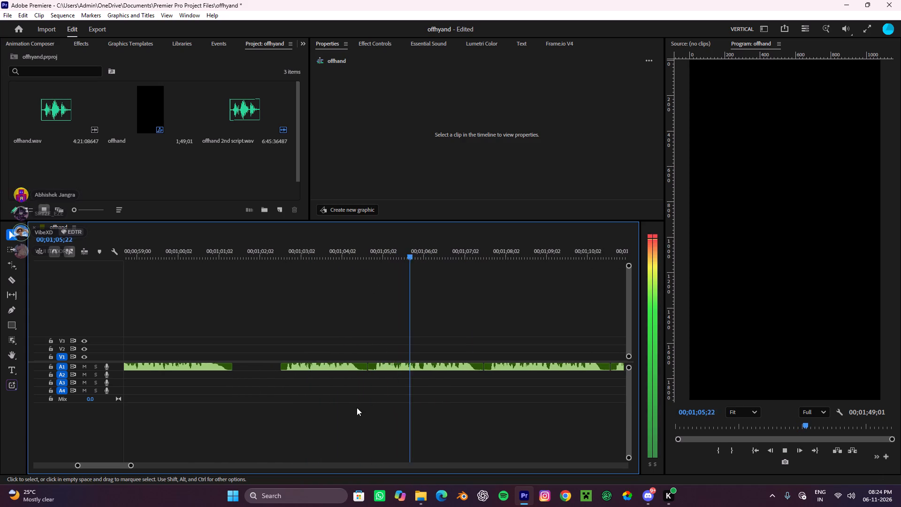
pyautogui.moveTo(356, 407); pyautogui.dragTo(300, 346)
pyautogui.hotkey('ctrl', 'x')
# Cut out the A1 clip between about 00;01;04;20 and 00;01;07;15, leaving its gap.
pyautogui.scroll(-4, 353, 330)
pyautogui.scroll(-3, 466, 367)
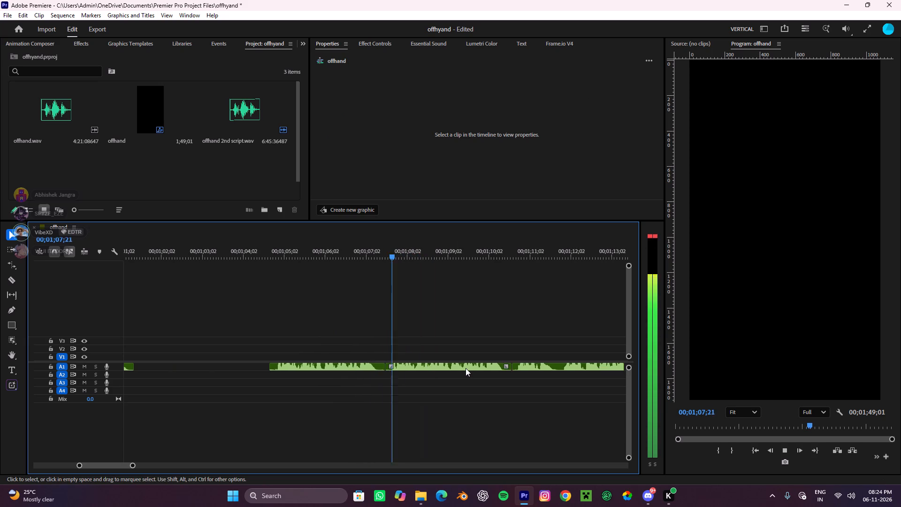
pyautogui.scroll(-4, 461, 368)
pyautogui.moveTo(315, 395); pyautogui.dragTo(267, 342)
pyautogui.moveTo(290, 396); pyautogui.dragTo(258, 340)
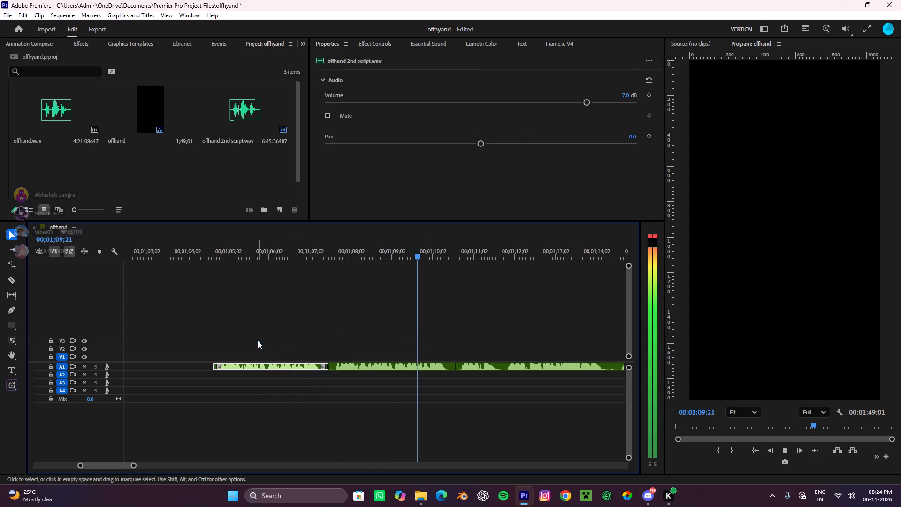
pyautogui.keyDown('ctrl'); pyautogui.scroll(-4, 296, 330); pyautogui.keyUp('ctrl')
pyautogui.hotkey('ctrl', 'x')
# Listen on to 00;01;14;02 and split the A1 audio at about 00;01;11;25 and 00;01;14;11.
pyautogui.scroll(-9, 389, 353)
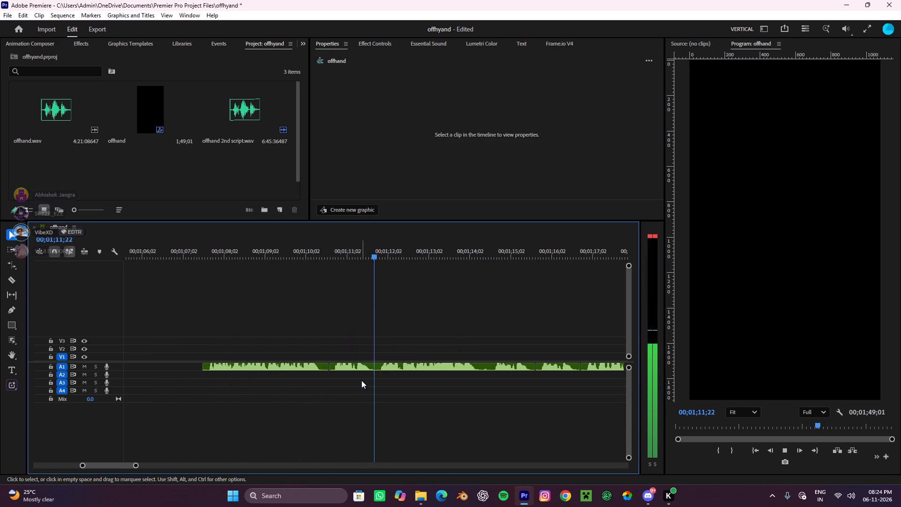
pyautogui.keyDown('alt'); pyautogui.scroll(2, 382, 388); pyautogui.keyUp('alt')
pyautogui.keyDown('alt'); pyautogui.scroll(-7, 382, 388); pyautogui.keyUp('alt')
pyautogui.keyDown('alt'); pyautogui.scroll(5, 381, 388); pyautogui.keyUp('alt')
pyautogui.scroll(-5, 379, 378)
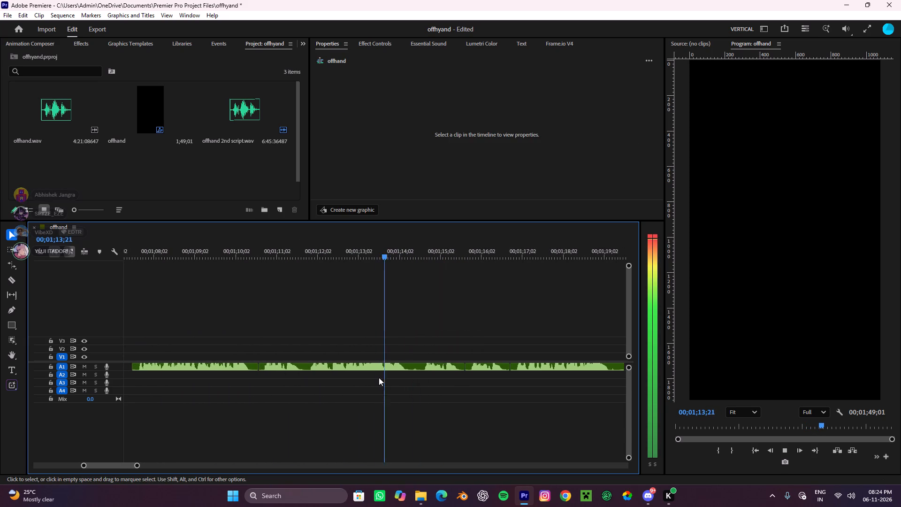
pyautogui.press('space')
pyautogui.keyDown('alt'); pyautogui.scroll(4, 379, 374); pyautogui.keyUp('alt')
pyautogui.press('c')
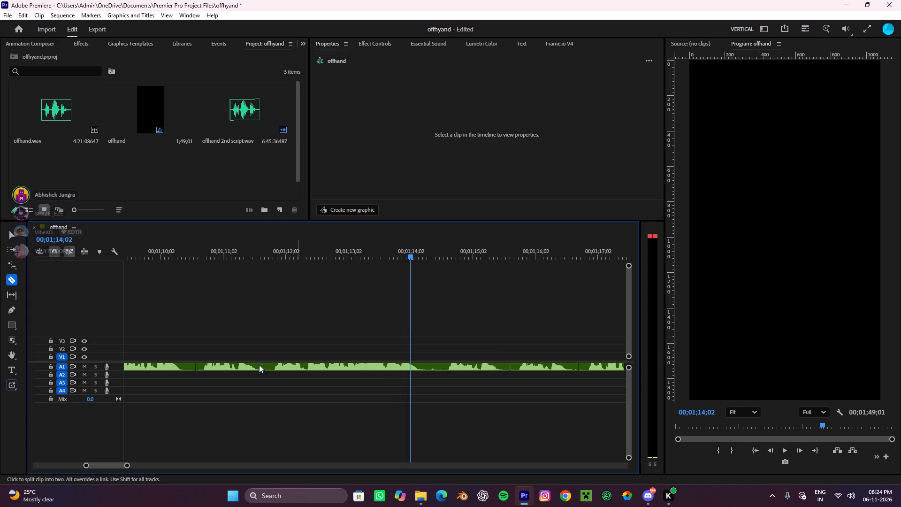
pyautogui.click(273, 367)
pyautogui.click(431, 367)
pyautogui.press('v')
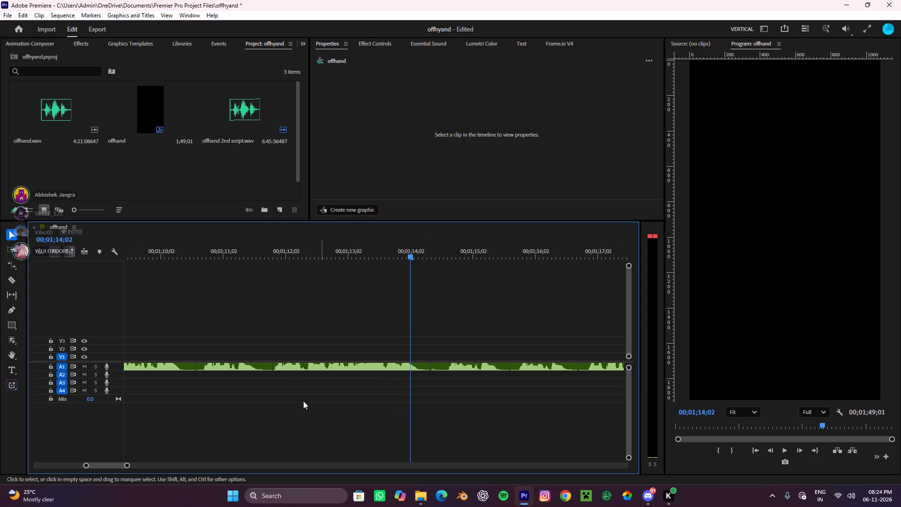
# Cut out the A1 segments at about 00;01;10;18 to 00;01;11;25 and 00;01;14;11 to 00;01;15;19, leaving their gaps.
pyautogui.moveTo(260, 397); pyautogui.dragTo(234, 341)
pyautogui.hotkey('ctrl', 'x')
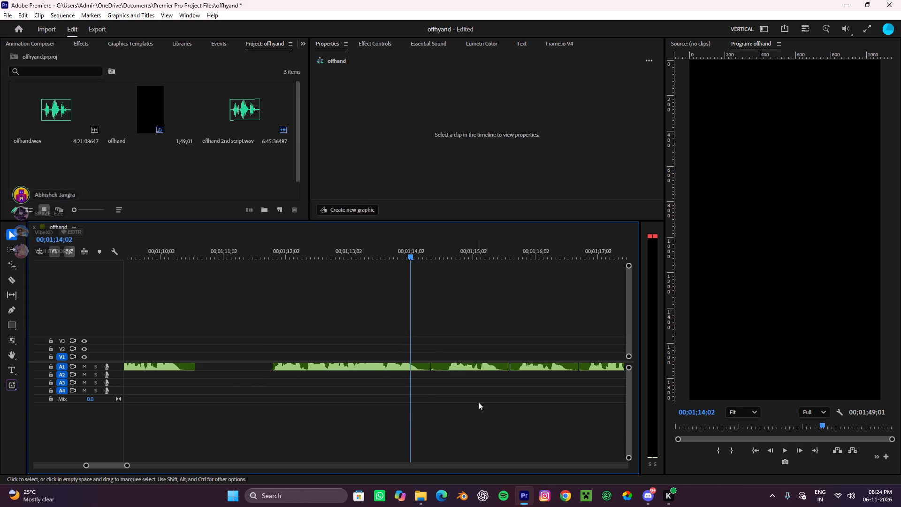
pyautogui.moveTo(477, 384); pyautogui.dragTo(465, 343)
pyautogui.hotkey('ctrl', 'x')
pyautogui.scroll(-11, 473, 356)
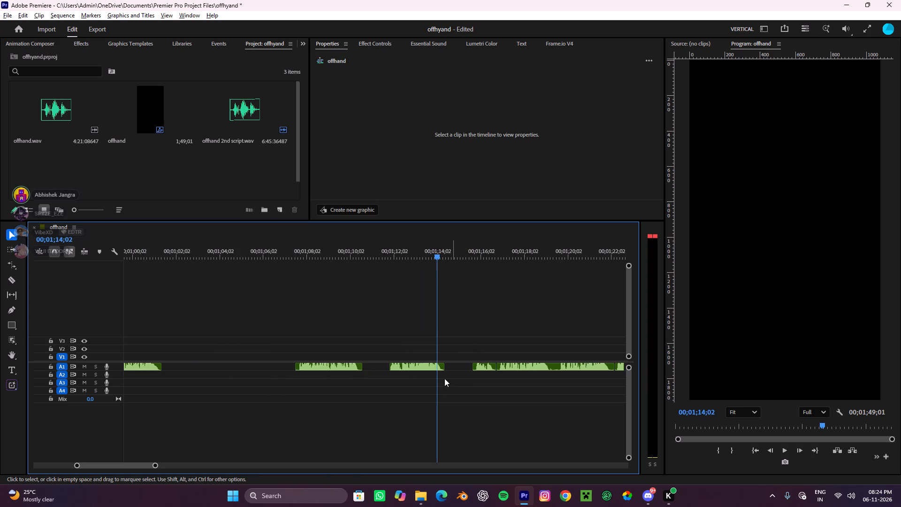
pyautogui.keyDown('alt'); pyautogui.scroll(-3, 442, 379); pyautogui.keyUp('alt')
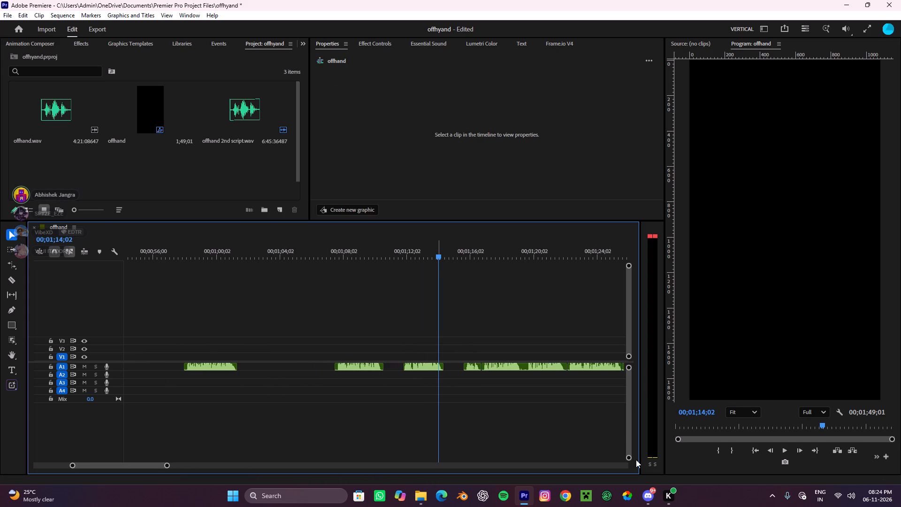
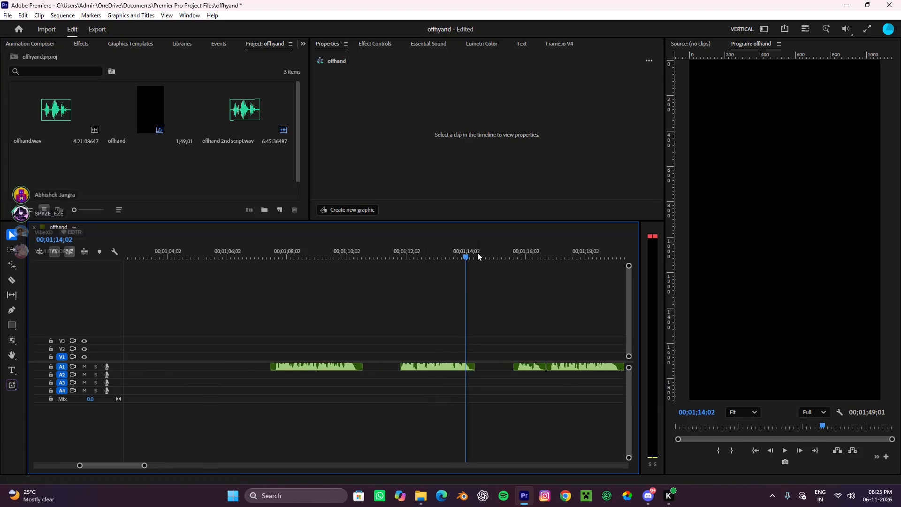
# Listen on to about 00;01;16;28 and cut out the A1 clip between about 00;01;15;19 and 00;01;16;22, leaving its gap.
pyautogui.moveTo(471, 253); pyautogui.dragTo(401, 353)
pyautogui.click(477, 329)
pyautogui.press('space')
pyautogui.keyDown('alt'); pyautogui.scroll(-9, 477, 329); pyautogui.keyUp('alt')
pyautogui.keyDown('alt'); pyautogui.scroll(5, 466, 348); pyautogui.keyUp('alt')
pyautogui.scroll(-5, 466, 348)
pyautogui.moveTo(410, 253); pyautogui.dragTo(462, 315)
pyautogui.press('space')
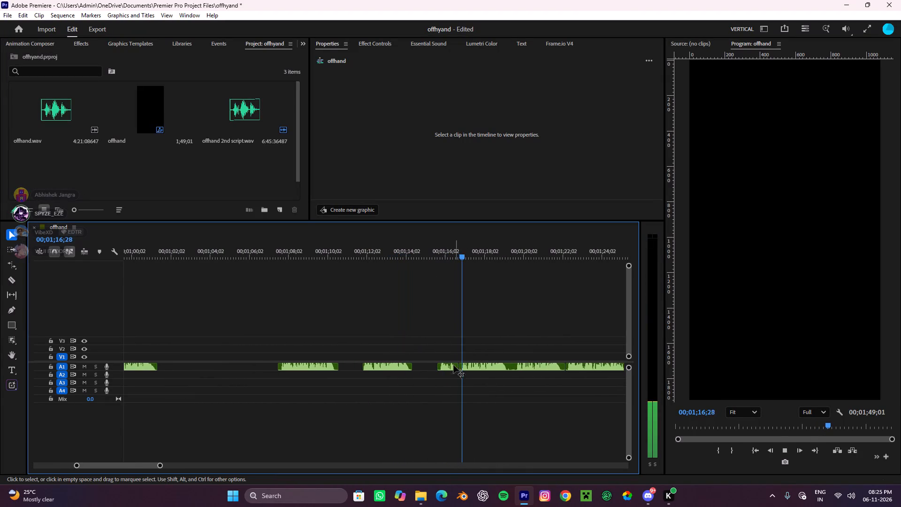
pyautogui.moveTo(449, 389); pyautogui.dragTo(436, 352)
pyautogui.hotkey('ctrl', 'x')
# Listen on to 00;01;23;14, split A1 at about 00;01;19;18, and cut out the clip from about 00;01;16;23 to that split, leaving its gap.
pyautogui.scroll(-4, 442, 343)
pyautogui.click(498, 330)
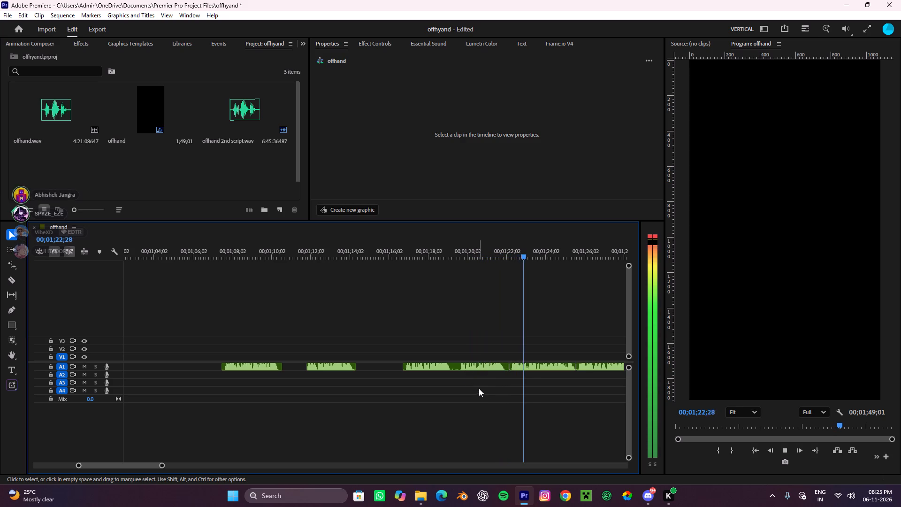
pyautogui.press('space')
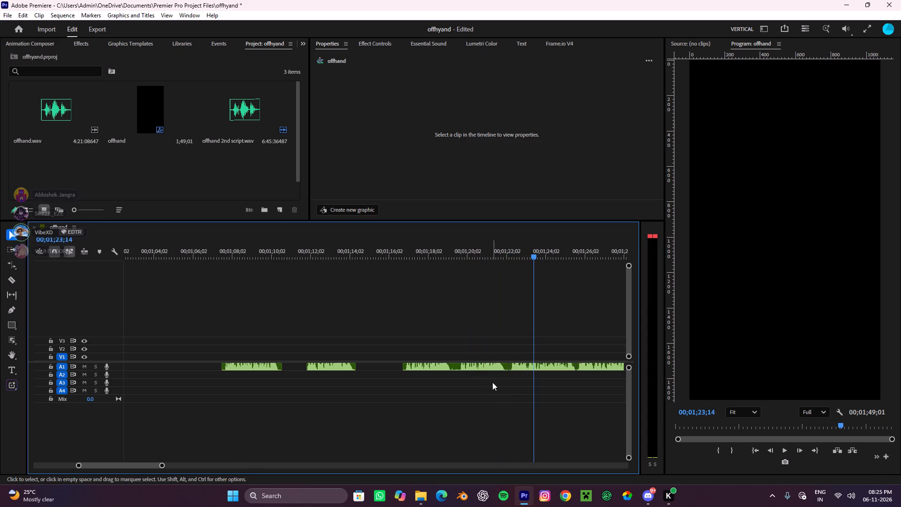
pyautogui.keyDown('alt'); pyautogui.scroll(3, 458, 392); pyautogui.keyUp('alt')
pyautogui.press('c')
pyautogui.click(458, 365)
pyautogui.press('v')
pyautogui.moveTo(436, 390); pyautogui.dragTo(408, 362)
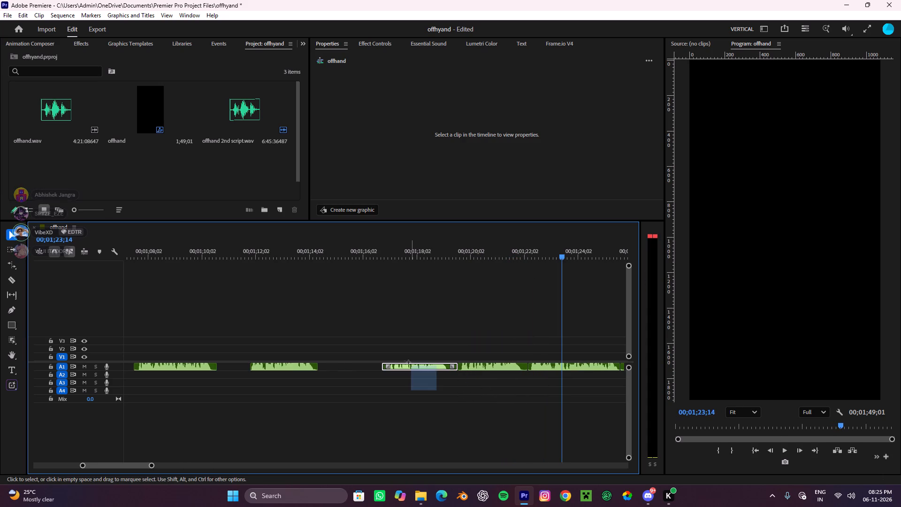
pyautogui.moveTo(408, 362); pyautogui.dragTo(405, 357)
pyautogui.hotkey('ctrl', 'x')
pyautogui.click(372, 414)
pyautogui.moveTo(418, 400); pyautogui.dragTo(388, 357)
pyautogui.hotkey('ctrl', 'x')
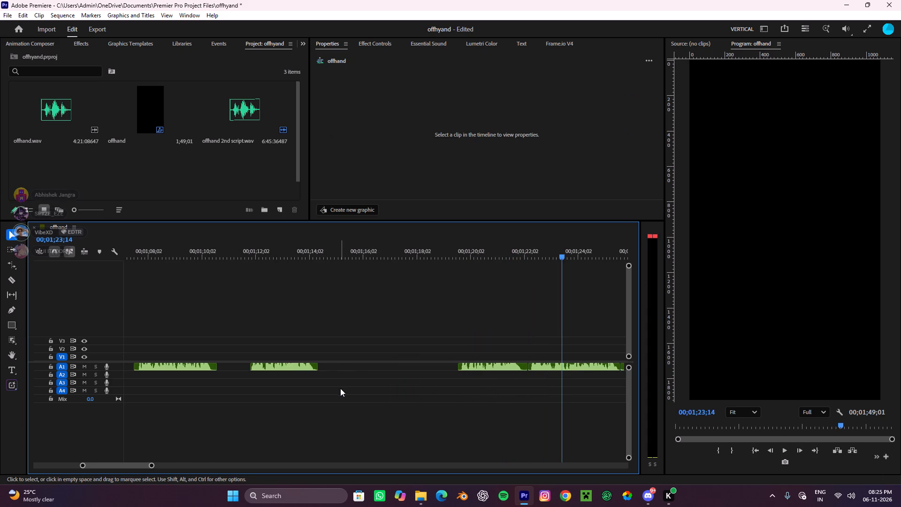
# Cut out the A1 clip between about 00;01;11;25 and 00;01;14;11, leaving its gap.
pyautogui.moveTo(338, 407); pyautogui.dragTo(292, 356)
pyautogui.hotkey('ctrl', 'x')
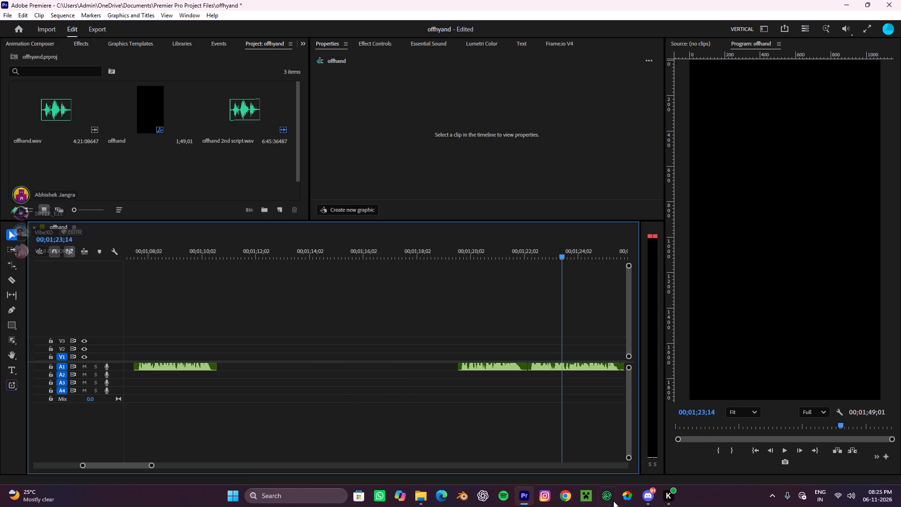
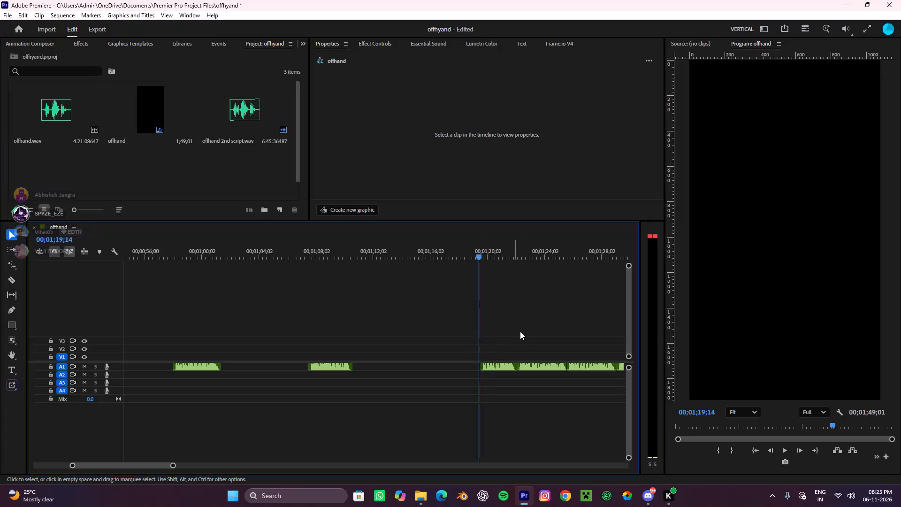
# Review the start of the A1 clip after the gap, bringing the playhead to 00;01;19;24.
pyautogui.click(520, 331)
pyautogui.scroll(3, 520, 331)
pyautogui.keyDown('alt'); pyautogui.scroll(-5, 520, 331); pyautogui.keyUp('alt')
pyautogui.press('space')
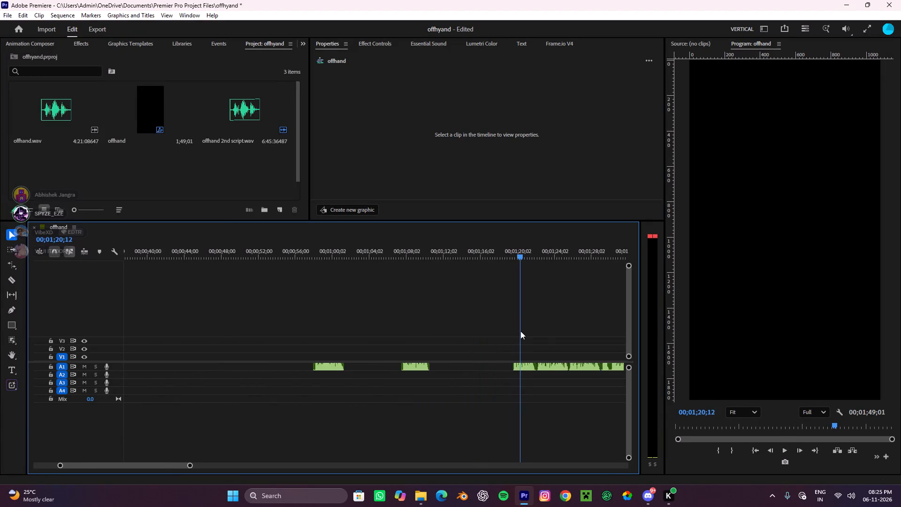
pyautogui.keyDown('alt'); pyautogui.scroll(5, 523, 325); pyautogui.keyUp('alt')
pyautogui.keyDown('alt'); pyautogui.scroll(-1, 524, 324); pyautogui.keyUp('alt')
pyautogui.keyDown('alt'); pyautogui.scroll(8, 524, 324); pyautogui.keyUp('alt')
pyautogui.moveTo(520, 258); pyautogui.dragTo(499, 281)
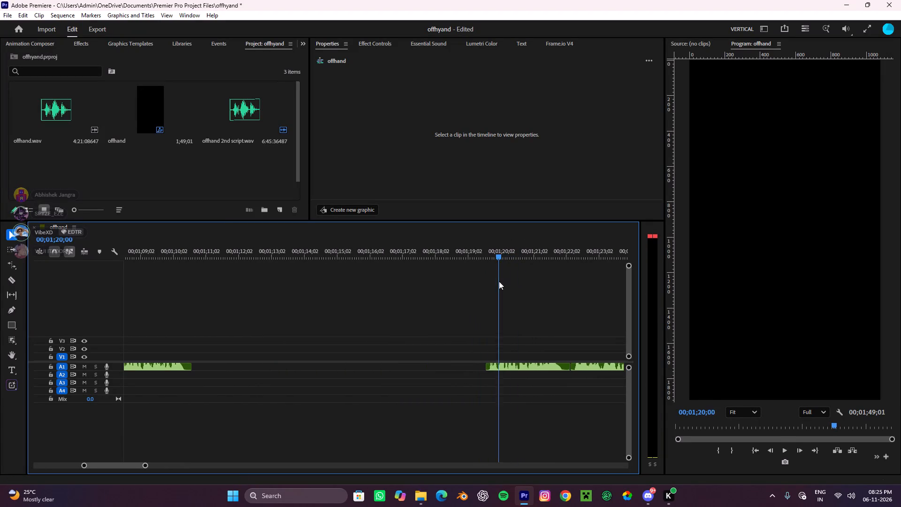
pyautogui.moveTo(499, 281); pyautogui.dragTo(493, 307)
pyautogui.click(547, 318)
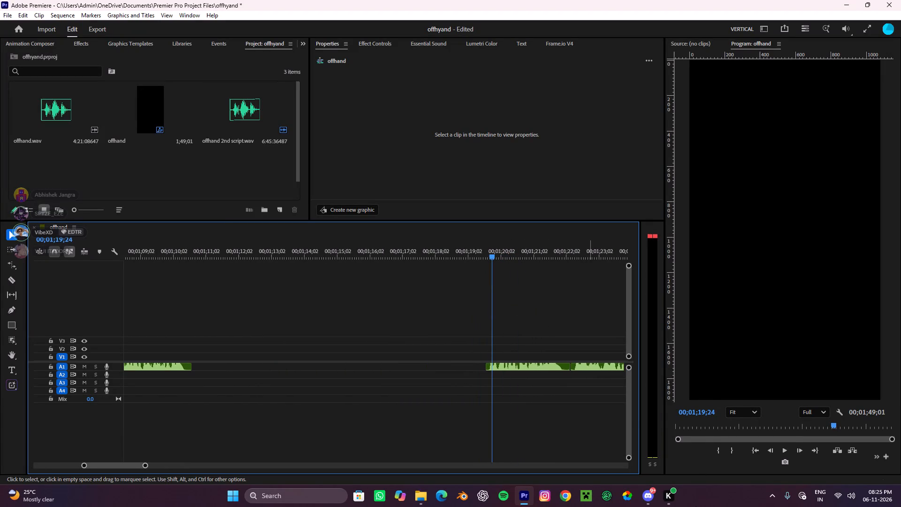
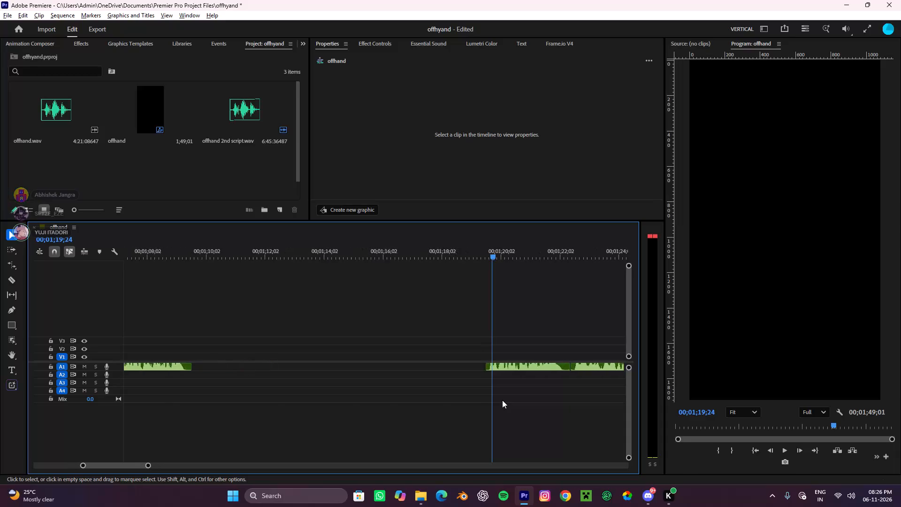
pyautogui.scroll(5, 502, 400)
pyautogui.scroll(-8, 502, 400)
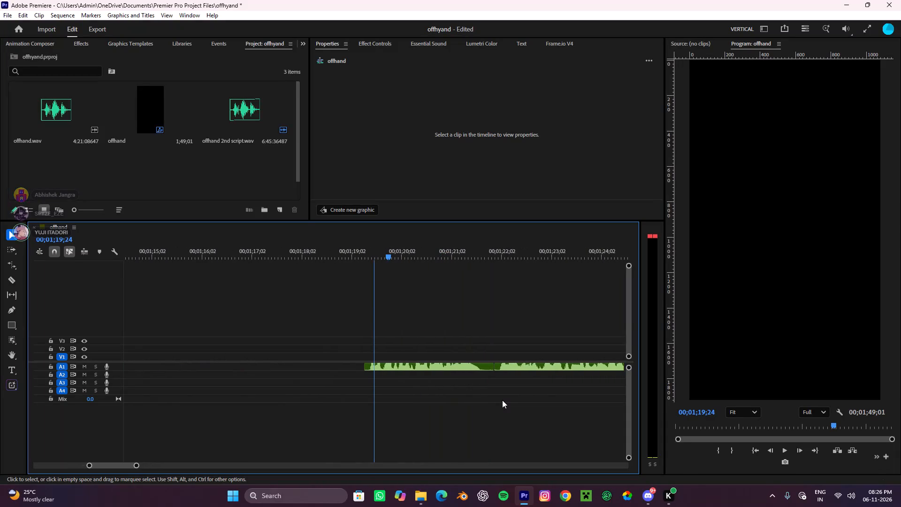
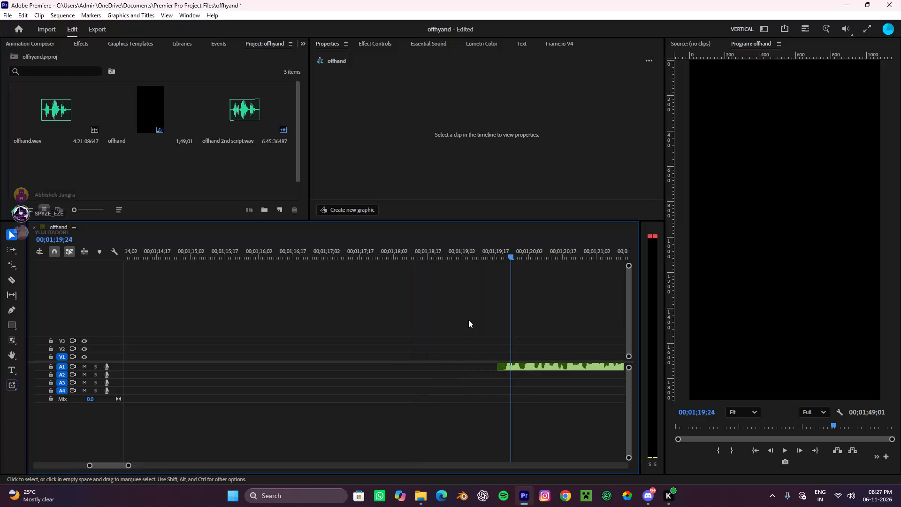
# Play back the short voice clip on A1 starting from about 00;01;07;12.
pyautogui.scroll(-8, 471, 323)
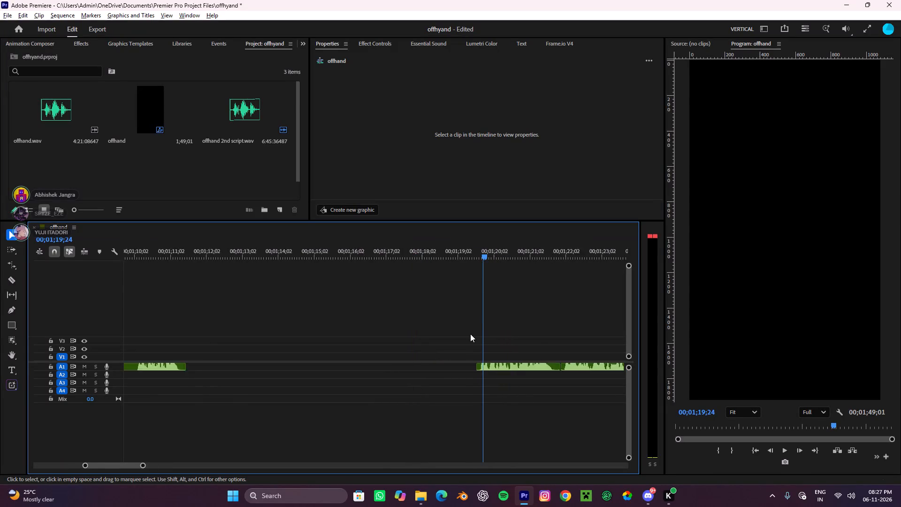
pyautogui.scroll(-6, 470, 334)
pyautogui.moveTo(473, 256); pyautogui.dragTo(268, 403)
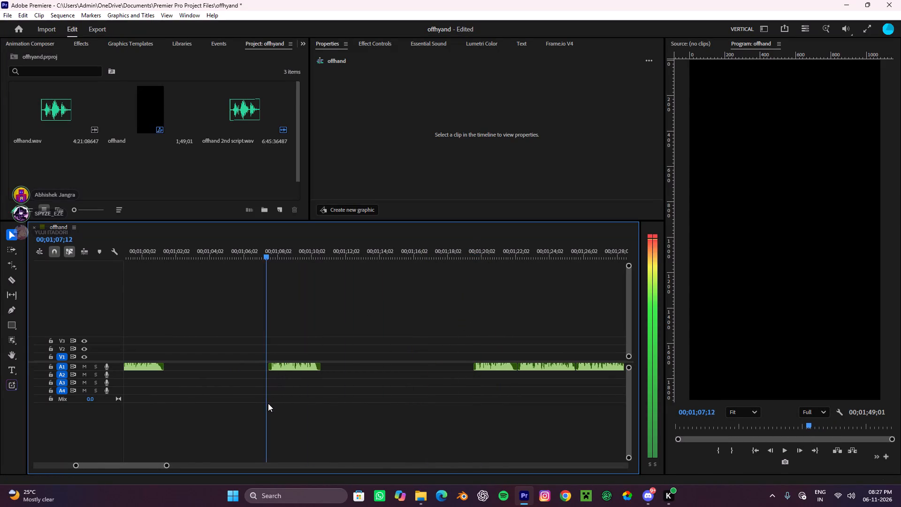
pyautogui.moveTo(268, 403); pyautogui.dragTo(272, 416)
pyautogui.press('space')
pyautogui.click(372, 392)
pyautogui.click(415, 388)
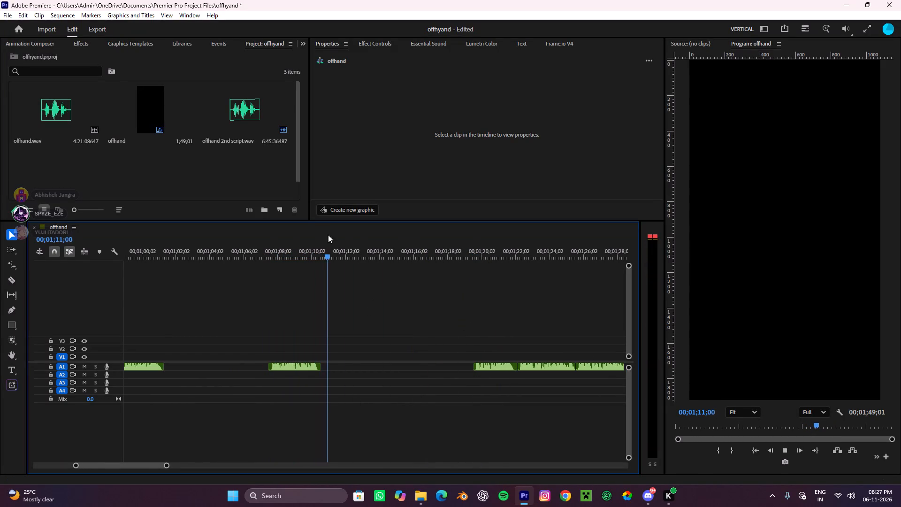
# Listen from 00;01;19;17 and cut out the A1 voice clip between about 00;01;22 and 00;01;25;17.
pyautogui.moveTo(328, 235); pyautogui.dragTo(391, 268)
pyautogui.moveTo(356, 255); pyautogui.dragTo(474, 378)
pyautogui.press('space')
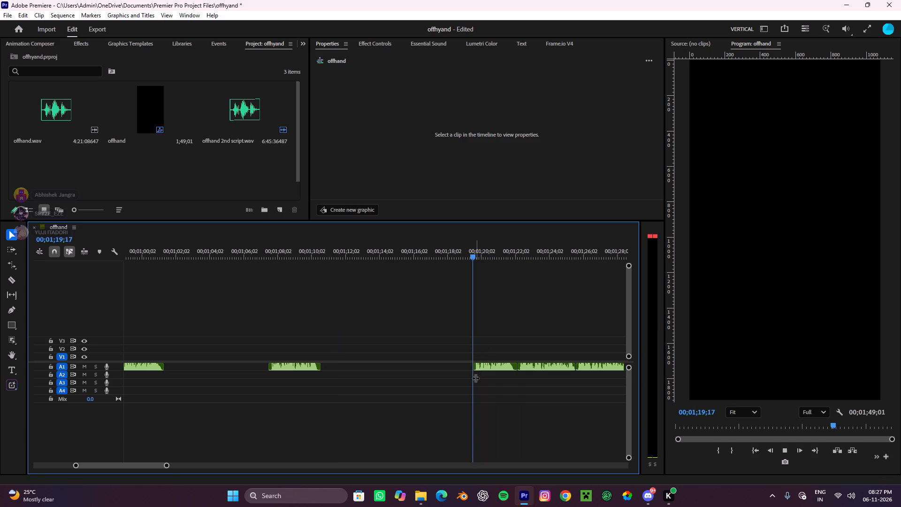
pyautogui.scroll(3, 476, 378)
pyautogui.scroll(-4, 476, 377)
pyautogui.keyDown('alt'); pyautogui.scroll(4, 534, 366); pyautogui.keyUp('alt')
pyautogui.scroll(-4, 534, 366)
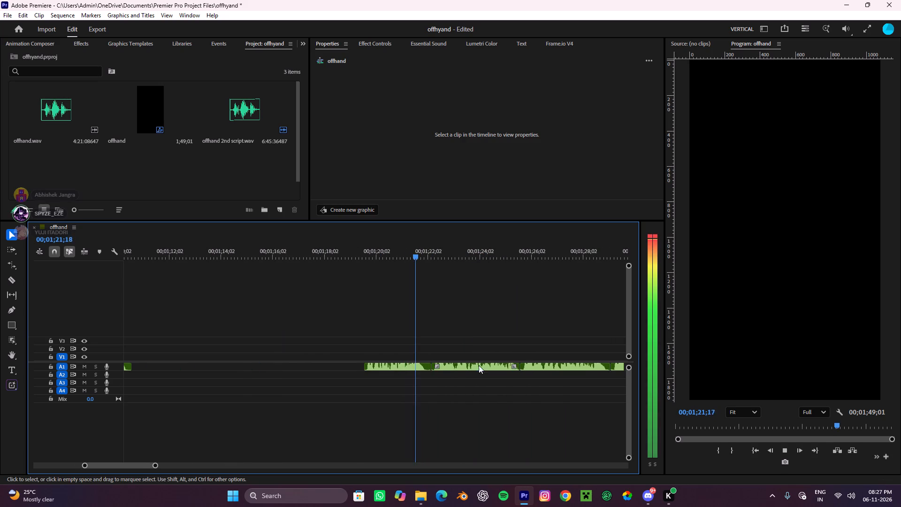
pyautogui.scroll(-8, 480, 414)
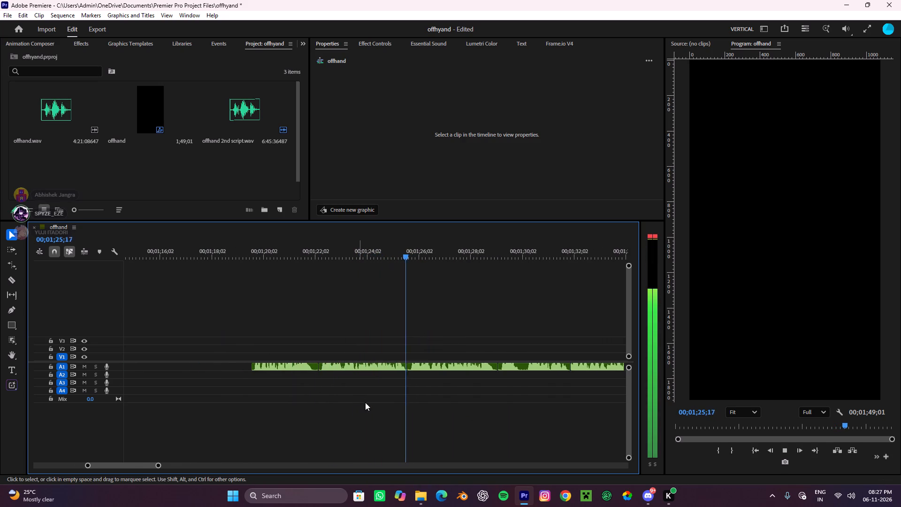
pyautogui.moveTo(395, 404); pyautogui.dragTo(373, 353)
pyautogui.hotkey('ctrl', 'x')
# Cut out the A1 voice clip between about 00;01;29 and 00;01;32.
pyautogui.scroll(-4, 383, 384)
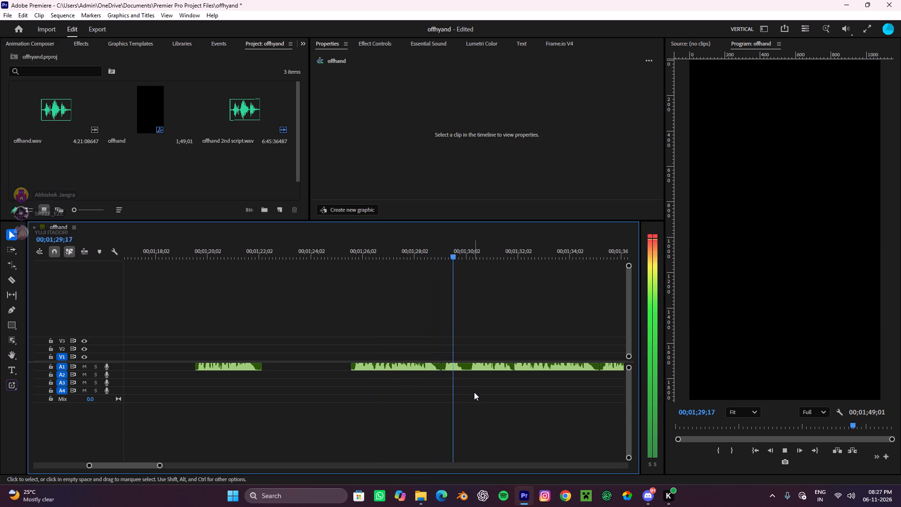
pyautogui.moveTo(473, 389); pyautogui.dragTo(454, 370)
pyautogui.hotkey('ctrl', 'x')
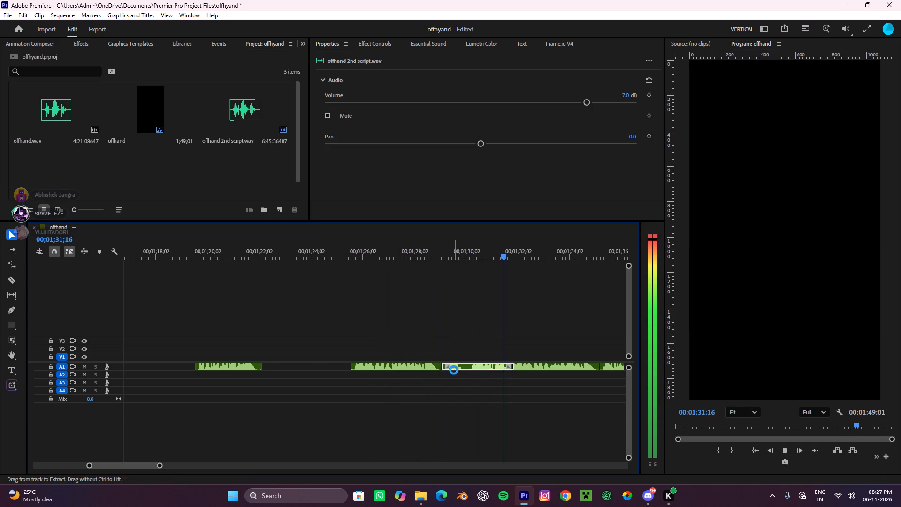
# Listen on and split the A1 voice audio in the pause at about 00;01;37.
pyautogui.scroll(-11, 454, 370)
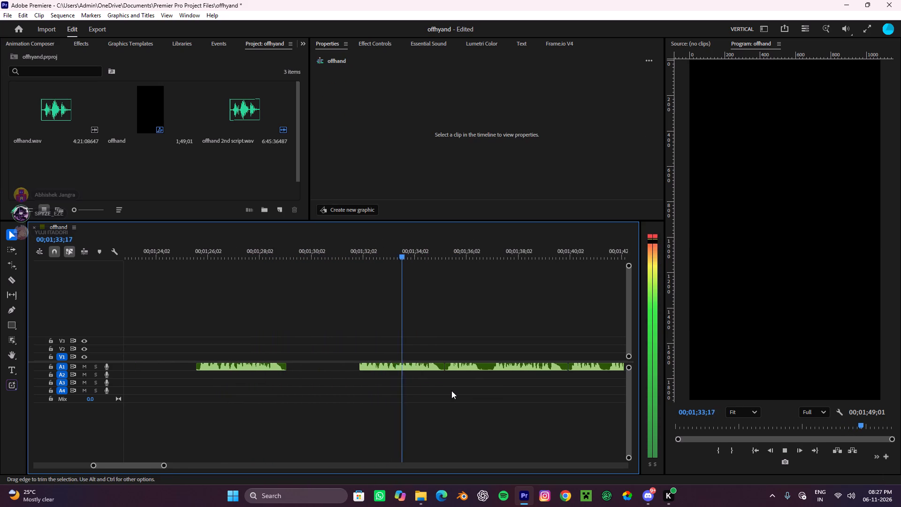
pyautogui.keyDown('alt'); pyautogui.scroll(-4, 451, 391); pyautogui.keyUp('alt')
pyautogui.keyDown('alt'); pyautogui.scroll(4, 461, 382); pyautogui.keyUp('alt')
pyautogui.scroll(-4, 461, 382)
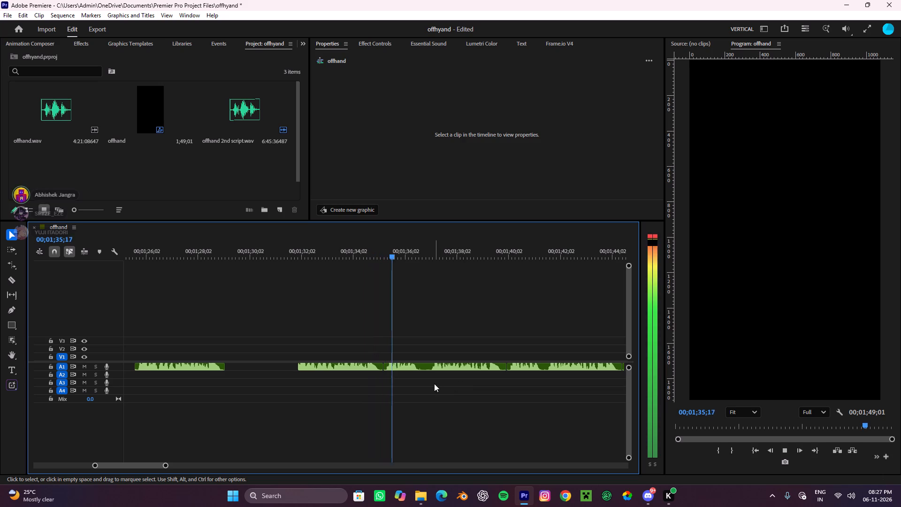
pyautogui.press('c')
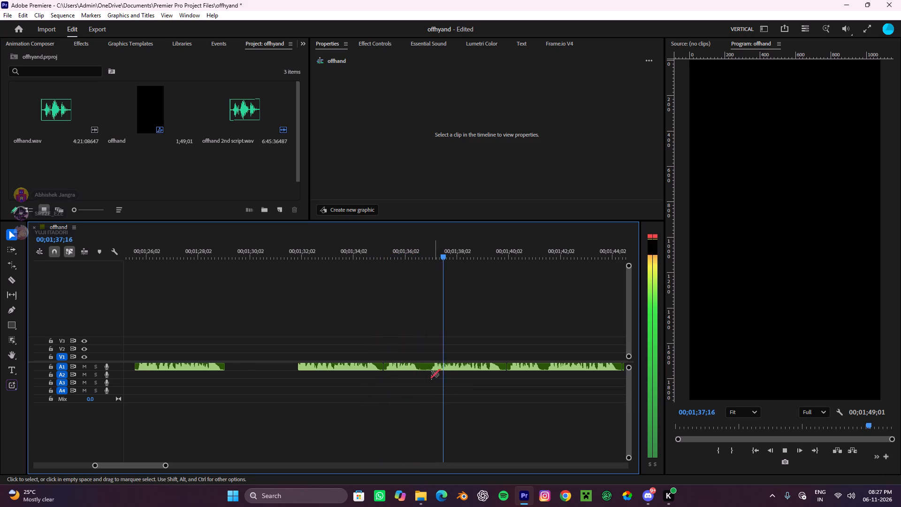
pyautogui.click(428, 368)
pyautogui.press('v')
# Cut out the short A1 voice clip between about 00;01;35 and 00;01;37.
pyautogui.moveTo(415, 398); pyautogui.dragTo(393, 355)
pyautogui.hotkey('ctrl', 'x')
pyautogui.scroll(-4, 396, 357)
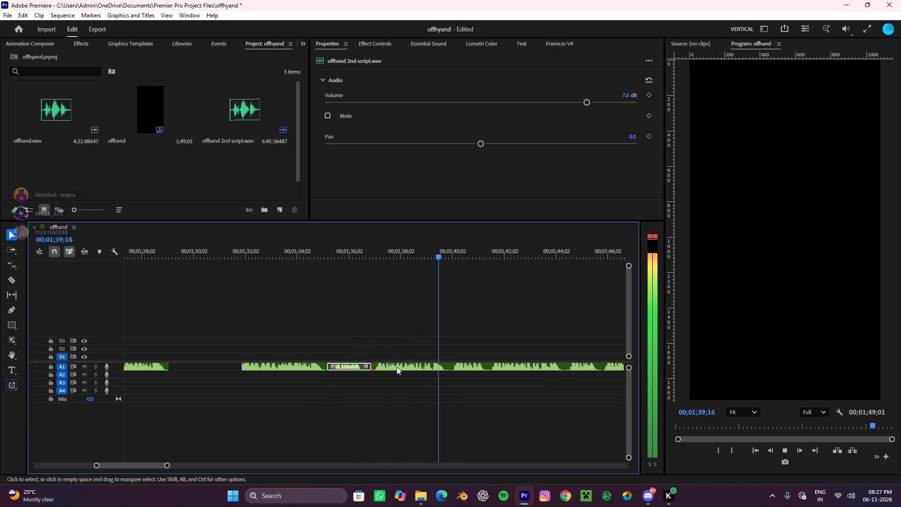
pyautogui.click(382, 401)
pyautogui.moveTo(376, 403); pyautogui.dragTo(348, 364)
pyautogui.click(375, 417)
pyautogui.moveTo(375, 417); pyautogui.dragTo(337, 356)
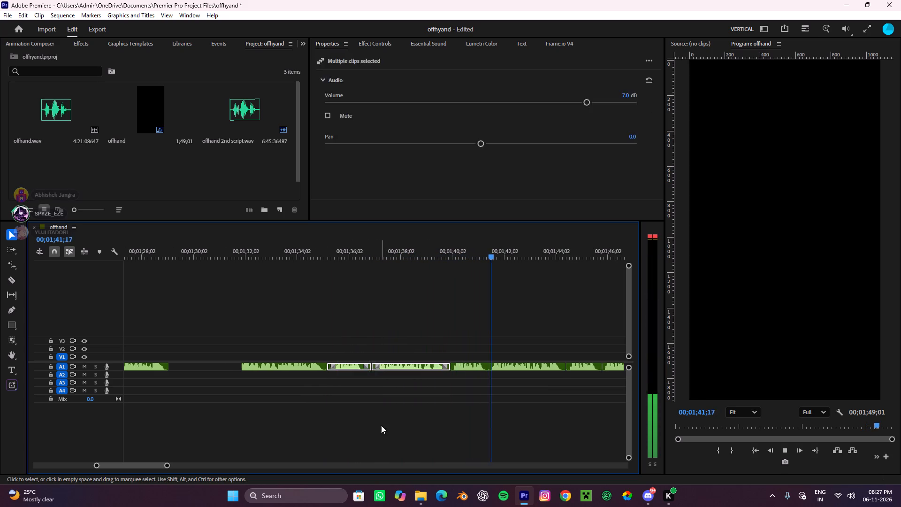
pyautogui.click(381, 425)
pyautogui.moveTo(360, 404); pyautogui.dragTo(345, 363)
pyautogui.hotkey('ctrl', 'x')
# Split the A1 audio in the pause at about 00;01;41;14 and cut the voice clips between 00;01;37 and that split.
pyautogui.scroll(-3, 365, 365)
pyautogui.press('space')
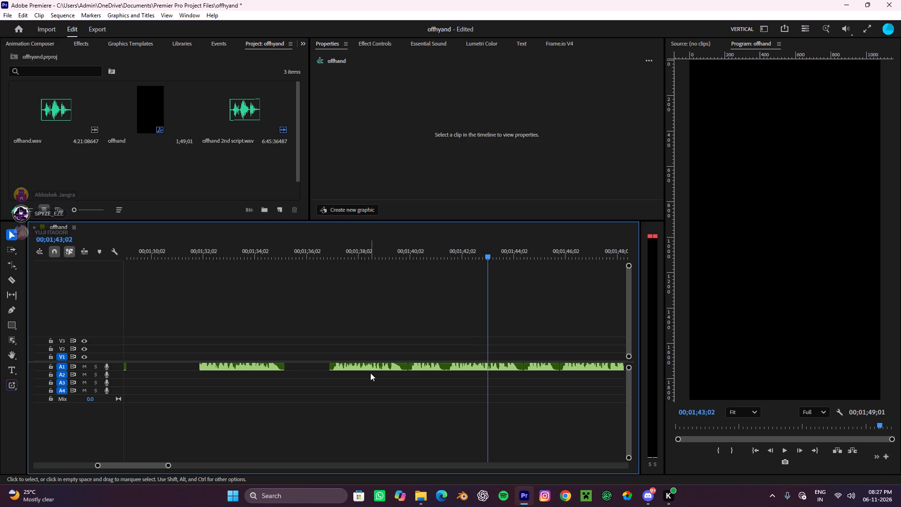
pyautogui.press('c')
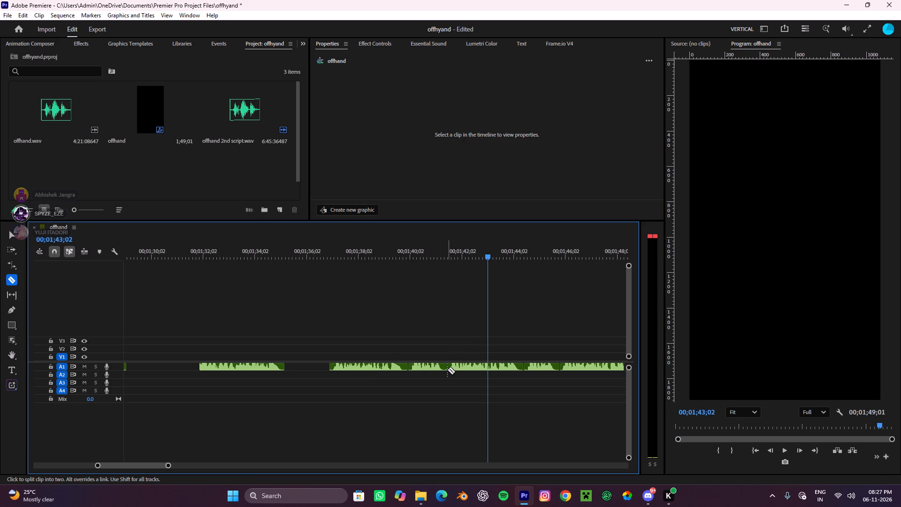
pyautogui.click(447, 369)
pyautogui.press('v')
pyautogui.moveTo(388, 326); pyautogui.dragTo(426, 390)
pyautogui.hotkey('ctrl', 'x')
# Listen on and cut the A1 voice clips between about 00;01;41;14 and 00;01;46.
pyautogui.scroll(-4, 434, 354)
pyautogui.press('space')
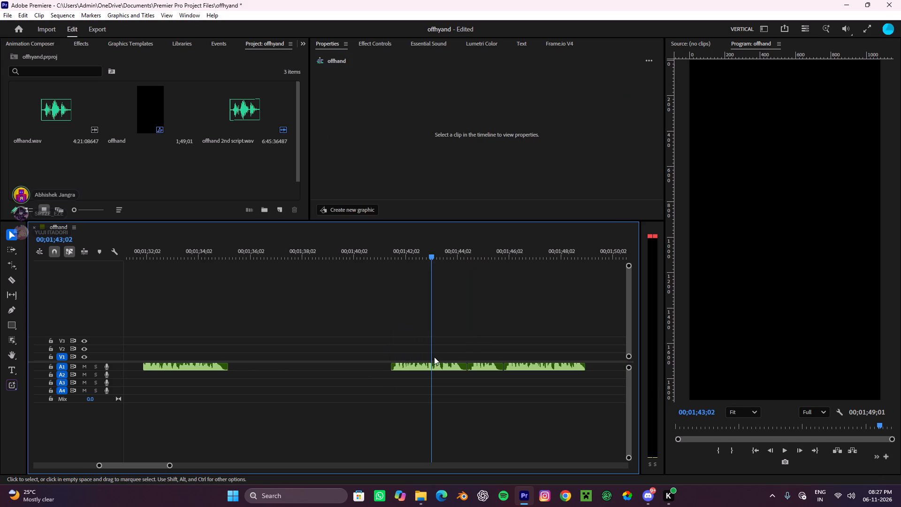
pyautogui.scroll(-3, 436, 357)
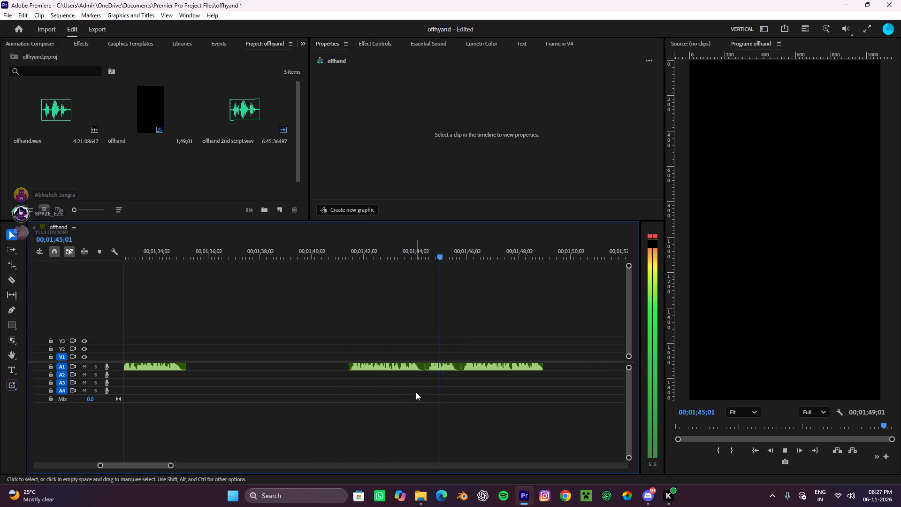
pyautogui.moveTo(434, 385); pyautogui.dragTo(340, 343)
pyautogui.hotkey('ctrl', 'x')
# Close the six gaps between the A1 voice clips, working back from the last clip to about 00;00;37.
pyautogui.click(516, 339)
pyautogui.scroll(-5, 516, 339)
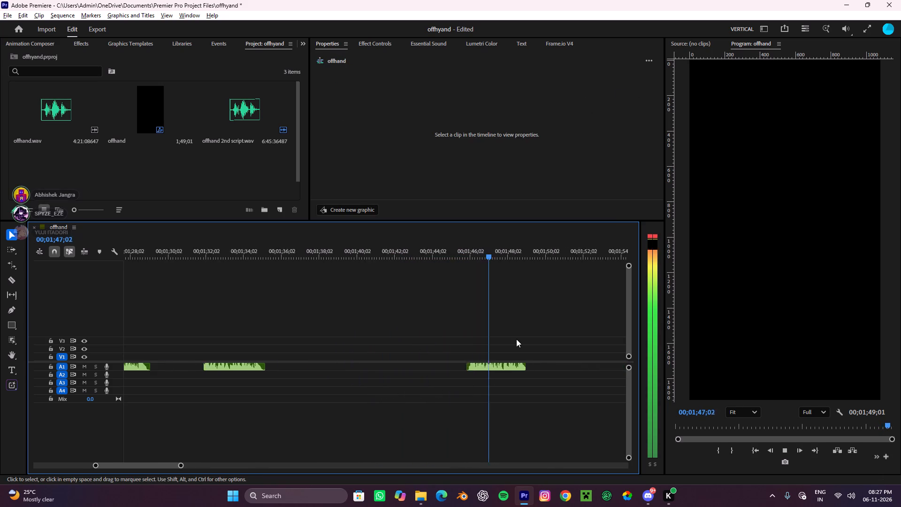
pyautogui.scroll(-17, 516, 339)
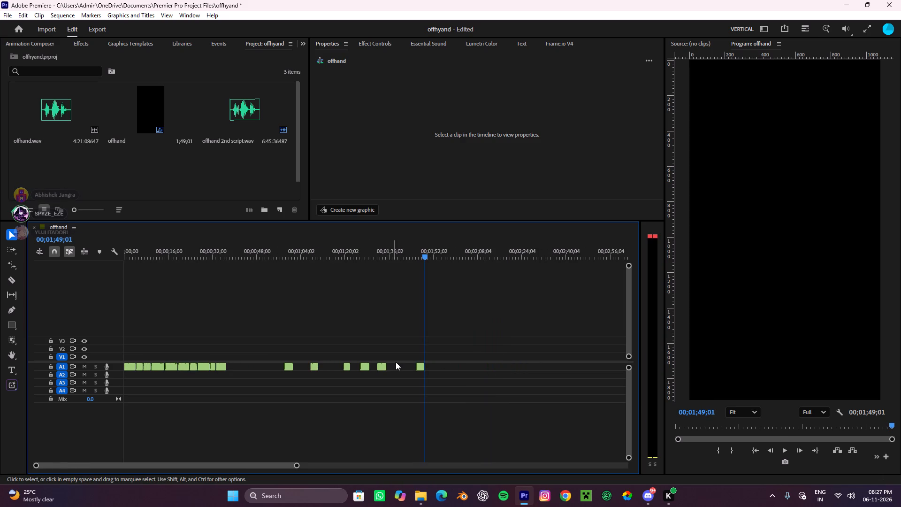
pyautogui.click(396, 364)
pyautogui.press('e')
pyautogui.click(372, 369)
pyautogui.press('e')
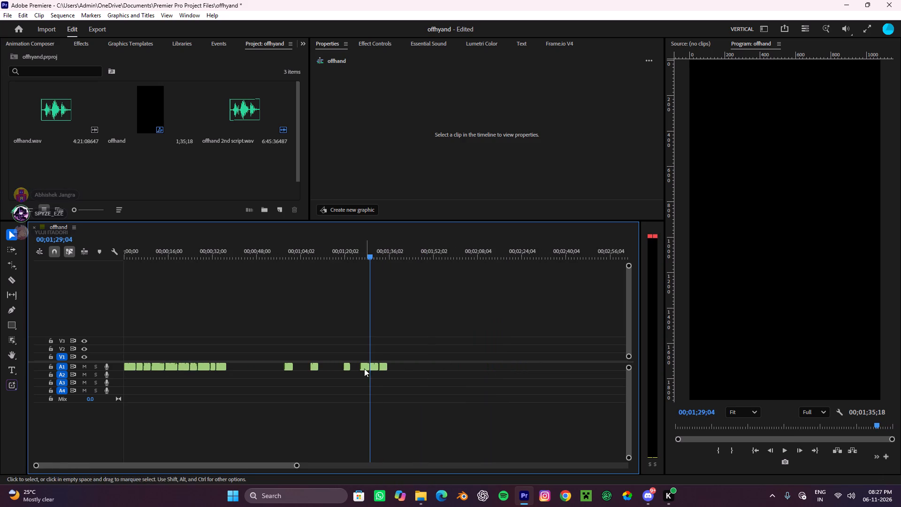
pyautogui.click(356, 367)
pyautogui.press('e')
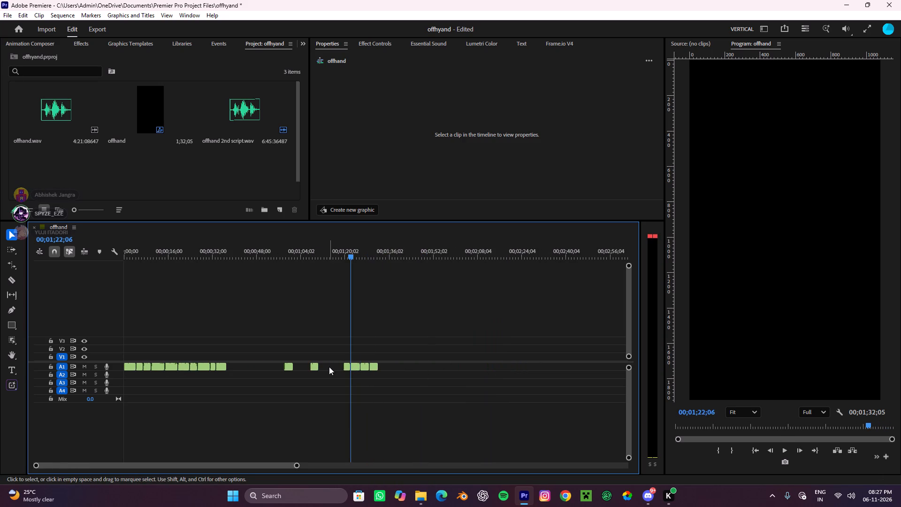
pyautogui.click(329, 367)
pyautogui.press('e')
pyautogui.click(301, 367)
pyautogui.press('e')
pyautogui.click(265, 366)
pyautogui.press('e')
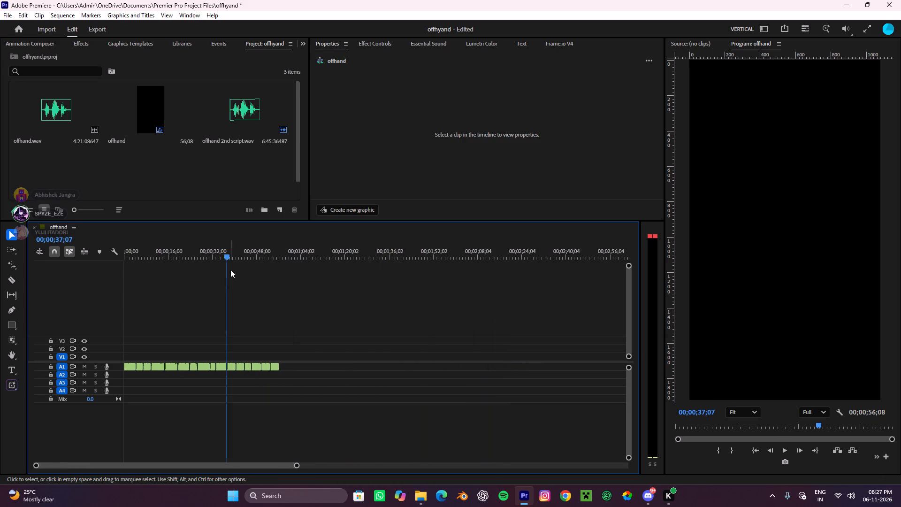
# Return the playhead to the start and move the second voice clip to A2 at about 00;00;04;03, overlapping the first clip's end.
pyautogui.moveTo(211, 238); pyautogui.dragTo(0, 255)
pyautogui.moveTo(234, 252); pyautogui.dragTo(0, 268)
pyautogui.keyDown('alt'); pyautogui.scroll(2, 129, 354); pyautogui.keyUp('alt')
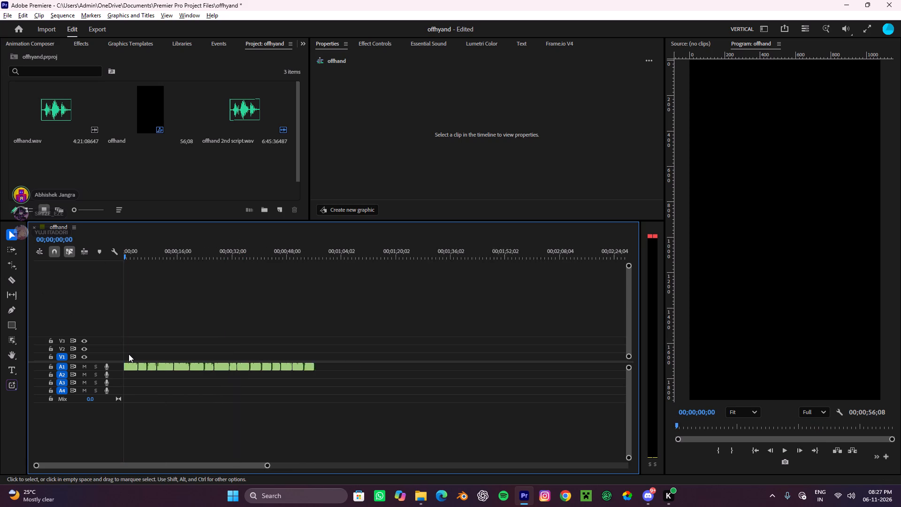
pyautogui.keyDown('alt'); pyautogui.scroll(12, 129, 354); pyautogui.keyUp('alt')
pyautogui.scroll(10, 129, 354)
pyautogui.keyDown('alt'); pyautogui.scroll(2, 249, 382); pyautogui.keyUp('alt')
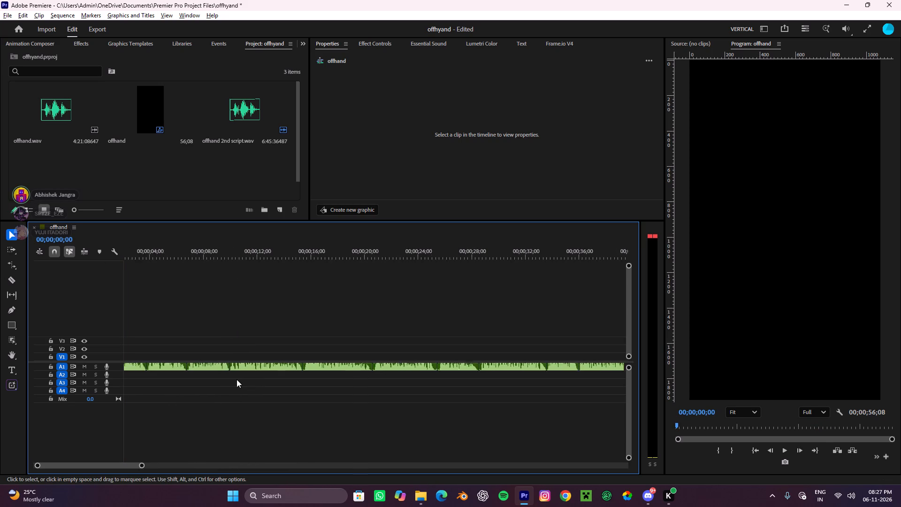
pyautogui.keyDown('alt'); pyautogui.scroll(16, 237, 379); pyautogui.keyUp('alt')
pyautogui.click(269, 365)
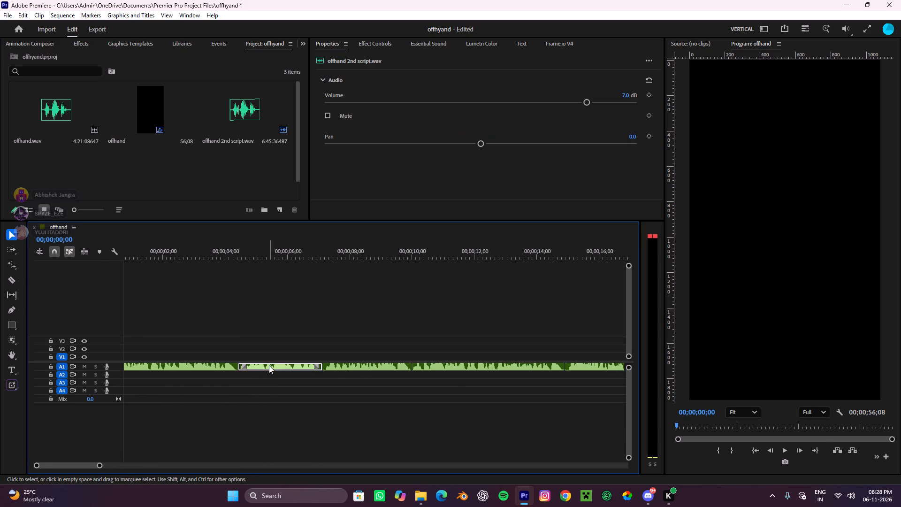
pyautogui.moveTo(269, 365); pyautogui.dragTo(268, 374)
pyautogui.moveTo(268, 374); pyautogui.dragTo(262, 375)
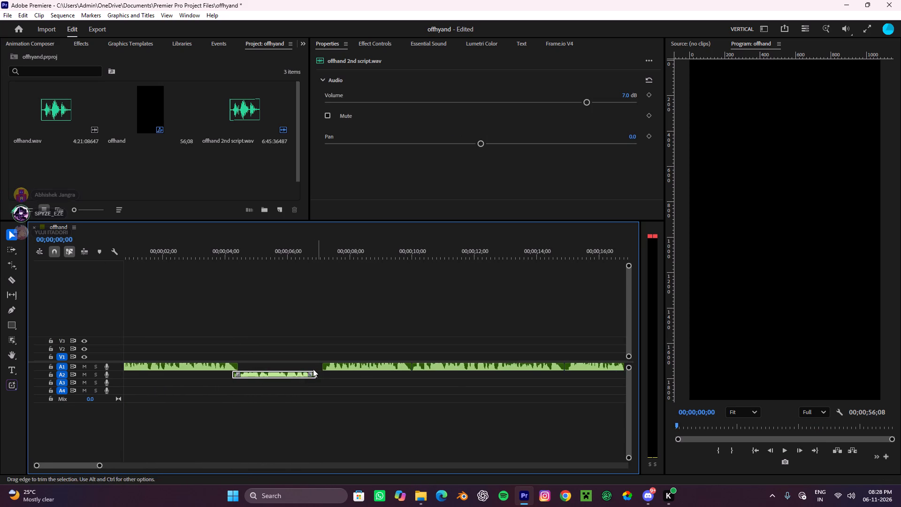
pyautogui.keyDown('alt'); pyautogui.scroll(14, 257, 380); pyautogui.keyUp('alt')
pyautogui.moveTo(239, 377); pyautogui.dragTo(232, 376)
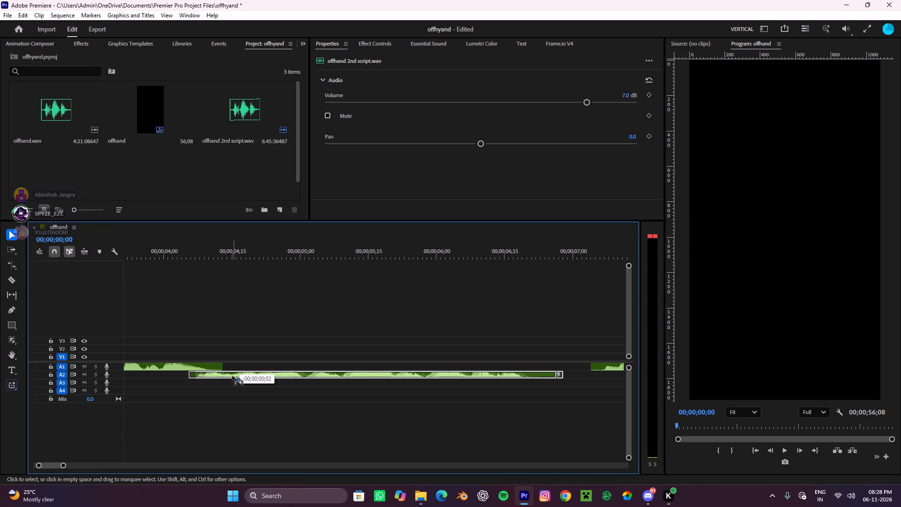
pyautogui.moveTo(232, 376); pyautogui.dragTo(223, 374)
# Move the third voice clip earlier on A1 to about 00;00;06;11, overlapping the end of the A2 clip.
pyautogui.keyDown('alt'); pyautogui.scroll(-9, 239, 369); pyautogui.keyUp('alt')
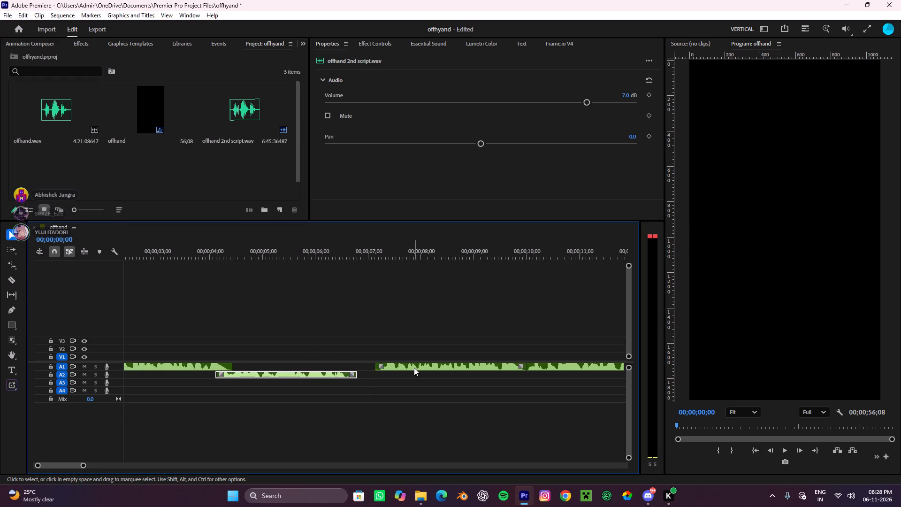
pyautogui.moveTo(414, 368); pyautogui.dragTo(384, 373)
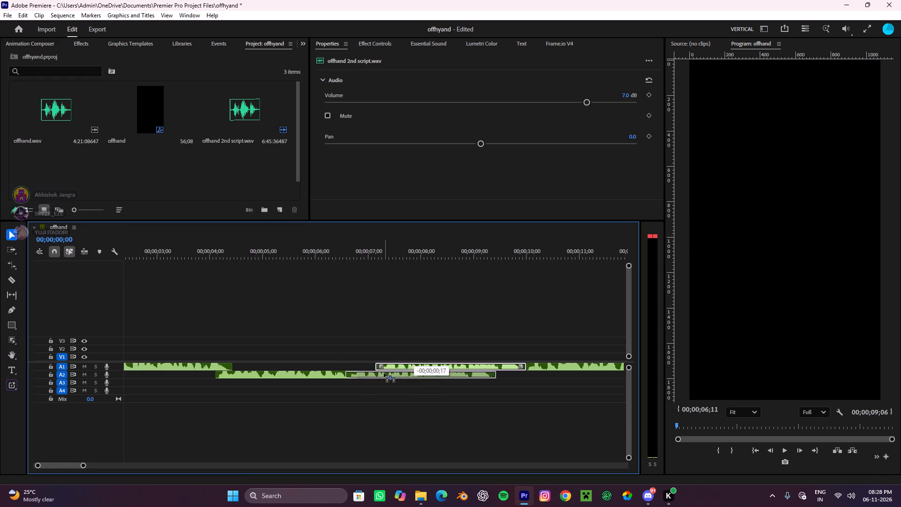
pyautogui.moveTo(384, 373); pyautogui.dragTo(373, 366)
pyautogui.click(378, 346)
# Move the fourth voice clip to A2 at about 00;00;09, overlapping the third clip's end.
pyautogui.scroll(-4, 375, 345)
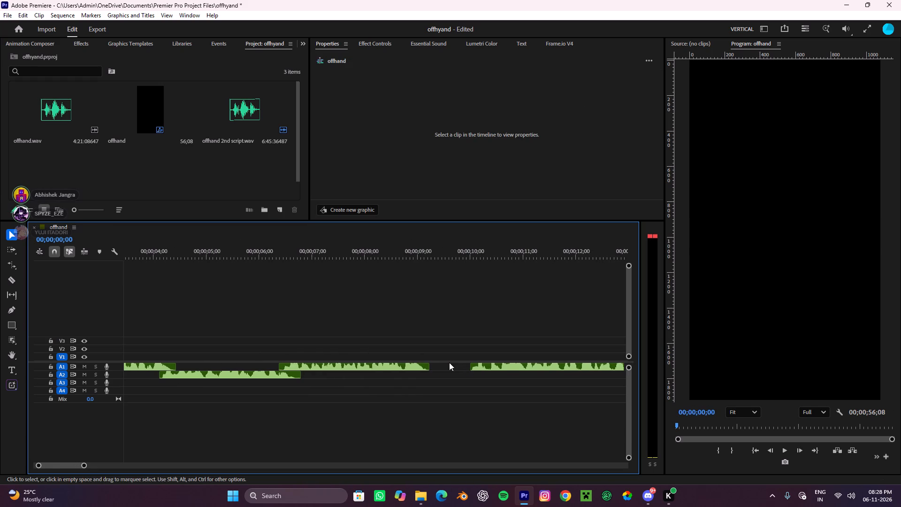
pyautogui.moveTo(496, 368); pyautogui.dragTo(437, 376)
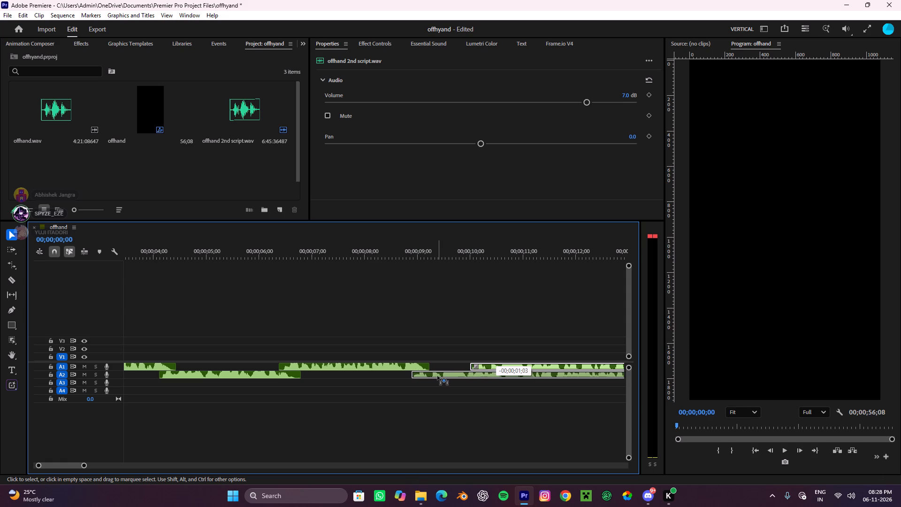
pyautogui.moveTo(437, 376); pyautogui.dragTo(444, 378)
pyautogui.click(442, 332)
# Move the fifth voice clip earlier on A1 to about 00;00;13;17, overlapping the end of the fourth clip.
pyautogui.press('space')
pyautogui.scroll(-8, 442, 332)
pyautogui.keyDown('alt'); pyautogui.scroll(-3, 442, 357); pyautogui.keyUp('alt')
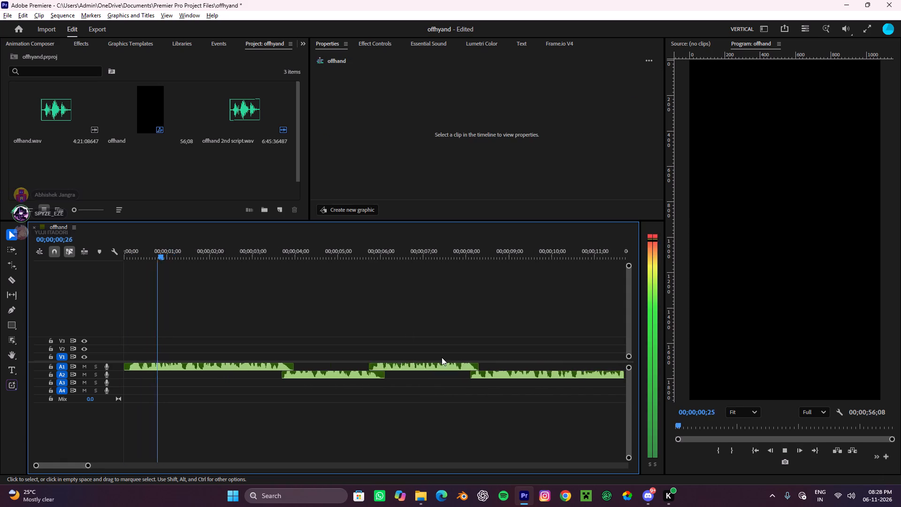
pyautogui.keyDown('alt'); pyautogui.scroll(-5, 442, 357); pyautogui.keyUp('alt')
pyautogui.moveTo(486, 369); pyautogui.dragTo(456, 368)
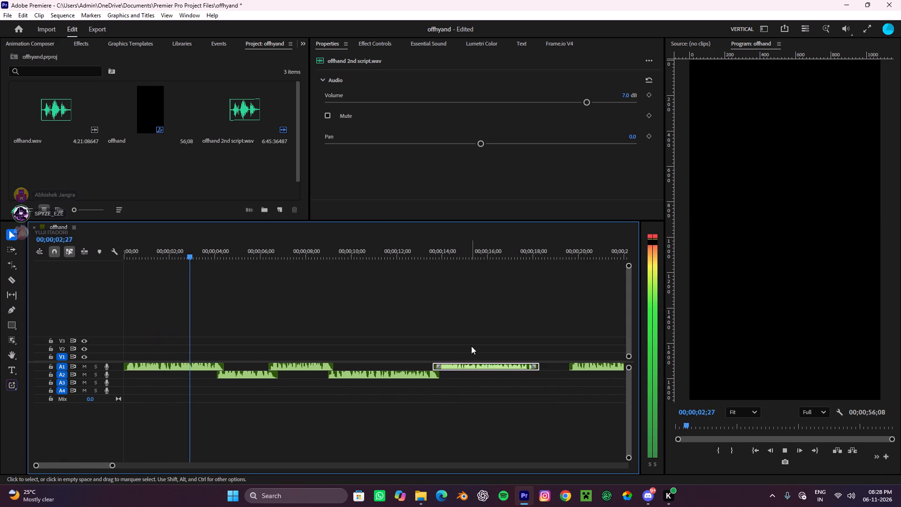
pyautogui.click(471, 346)
# Nudge the fifth voice clip on A1 about 3 frames earlier against the fourth clip.
pyautogui.keyDown('alt'); pyautogui.scroll(6, 471, 377); pyautogui.keyUp('alt')
pyautogui.keyDown('alt'); pyautogui.scroll(-12, 455, 382); pyautogui.keyUp('alt')
pyautogui.press('space')
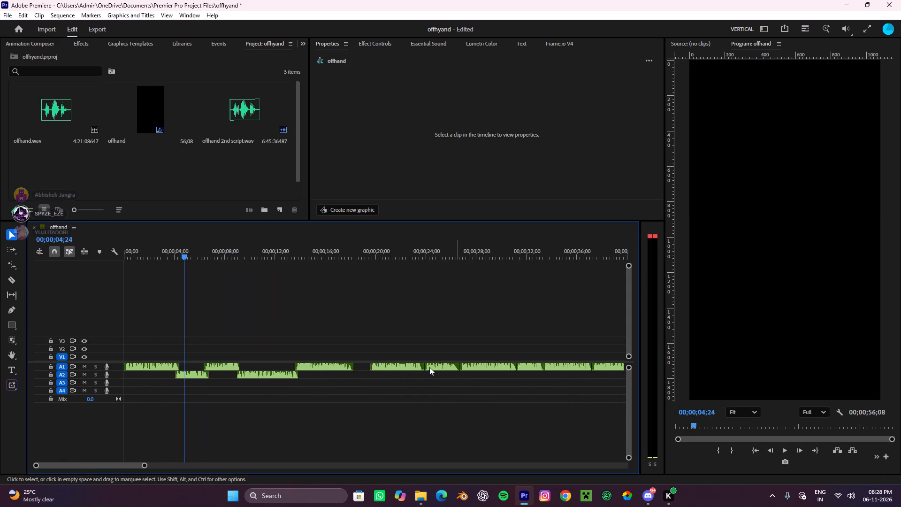
pyautogui.keyDown('alt'); pyautogui.scroll(9, 318, 373); pyautogui.keyUp('alt')
pyautogui.click(284, 366)
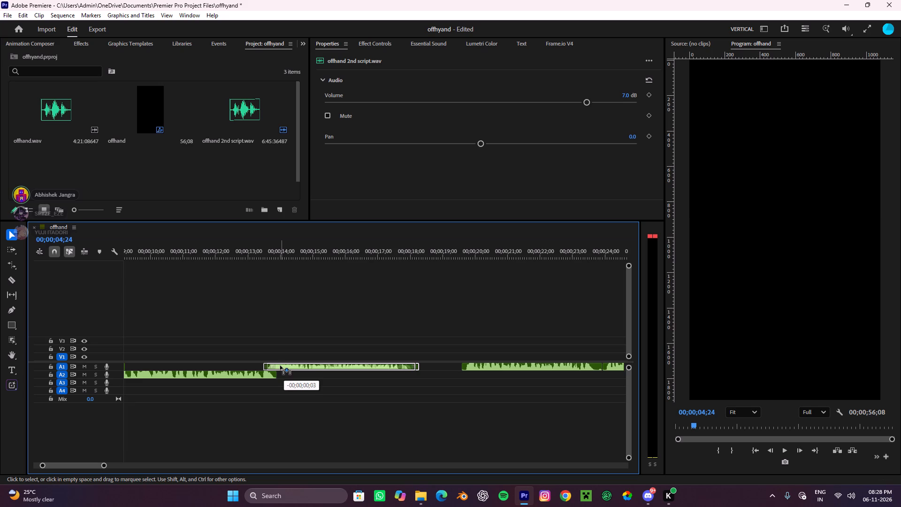
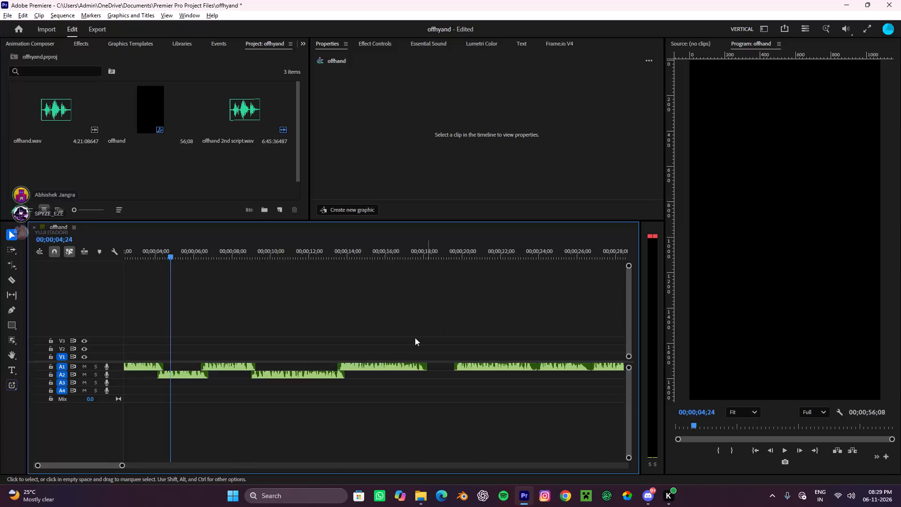
# Play the sequence from the start and move the sixth voice clip to A2 at about 00;00;17;20, overlapping the fifth clip's end.
pyautogui.keyDown('alt'); pyautogui.scroll(4, 217, 330); pyautogui.keyUp('alt')
pyautogui.scroll(5, 190, 300)
pyautogui.moveTo(216, 252); pyautogui.dragTo(0, 245)
pyautogui.press('space')
pyautogui.click(264, 306)
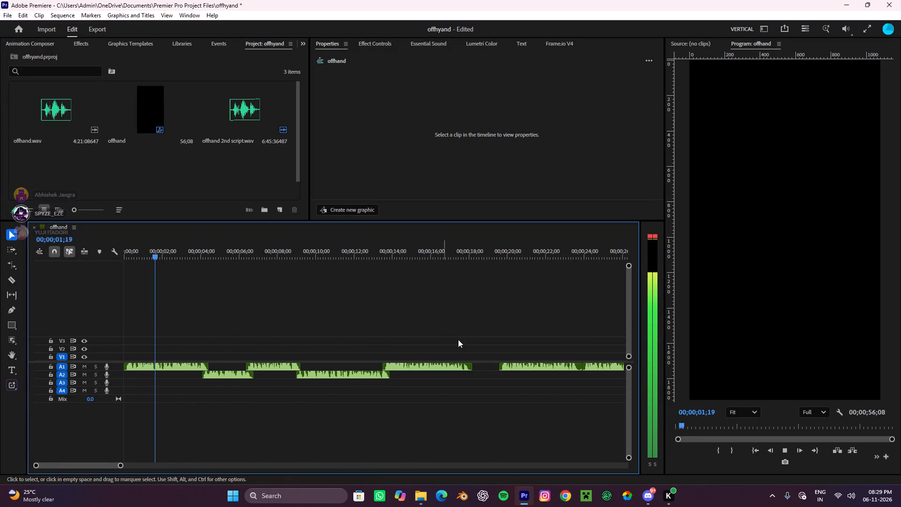
pyautogui.click(518, 370)
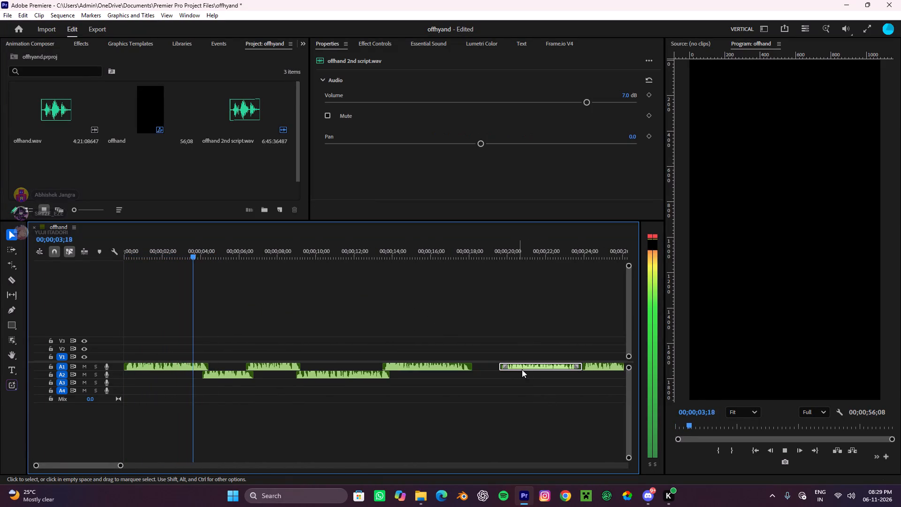
pyautogui.moveTo(527, 362); pyautogui.dragTo(506, 368)
pyautogui.moveTo(524, 361); pyautogui.dragTo(512, 367)
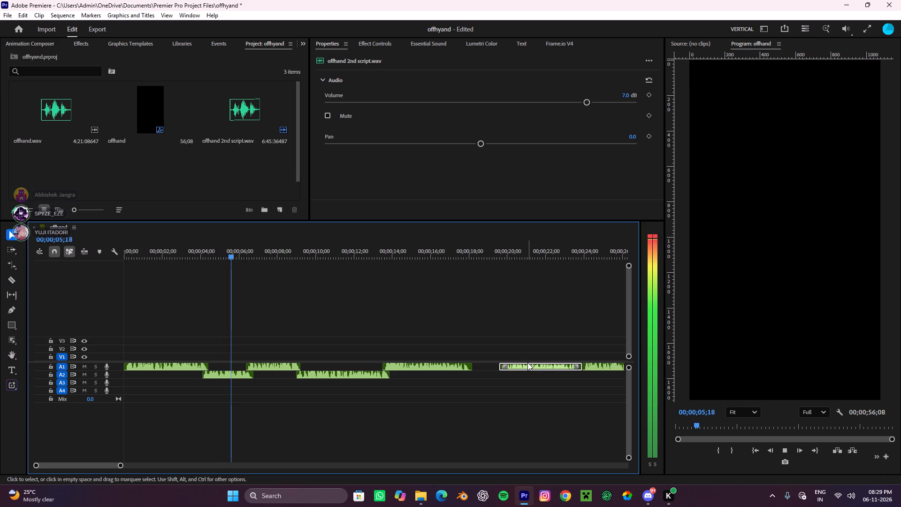
pyautogui.moveTo(520, 364); pyautogui.dragTo(483, 370)
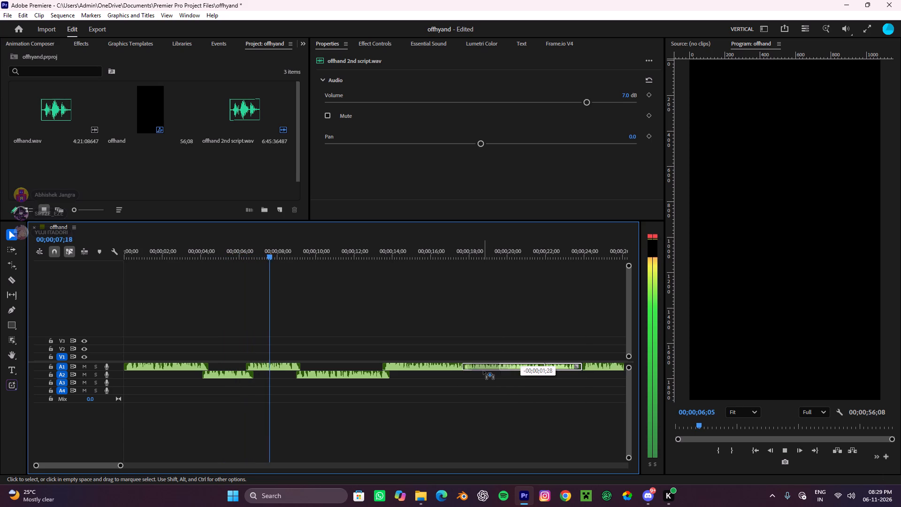
pyautogui.moveTo(483, 370); pyautogui.dragTo(483, 376)
pyautogui.click(492, 348)
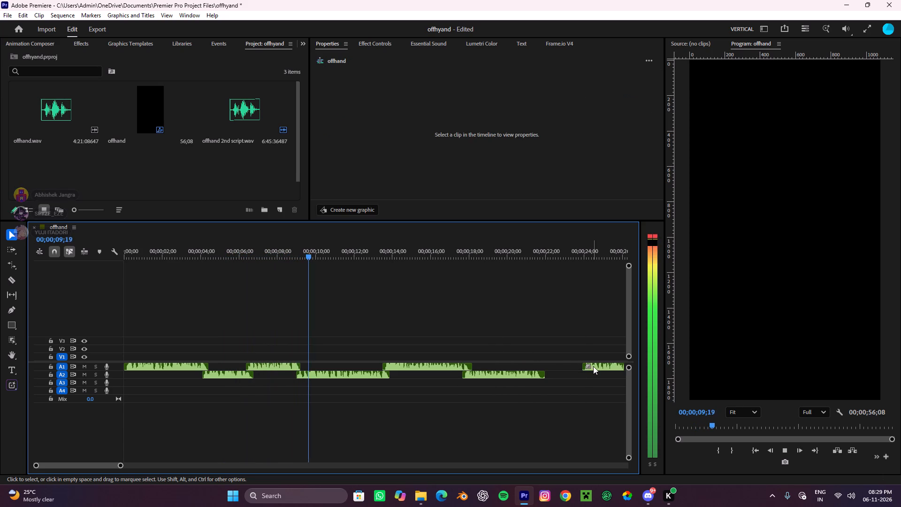
# Move the seventh voice clip earlier on A1 to about 00;00;21;15, overlapping the end of the sixth clip.
pyautogui.moveTo(594, 367); pyautogui.dragTo(544, 369)
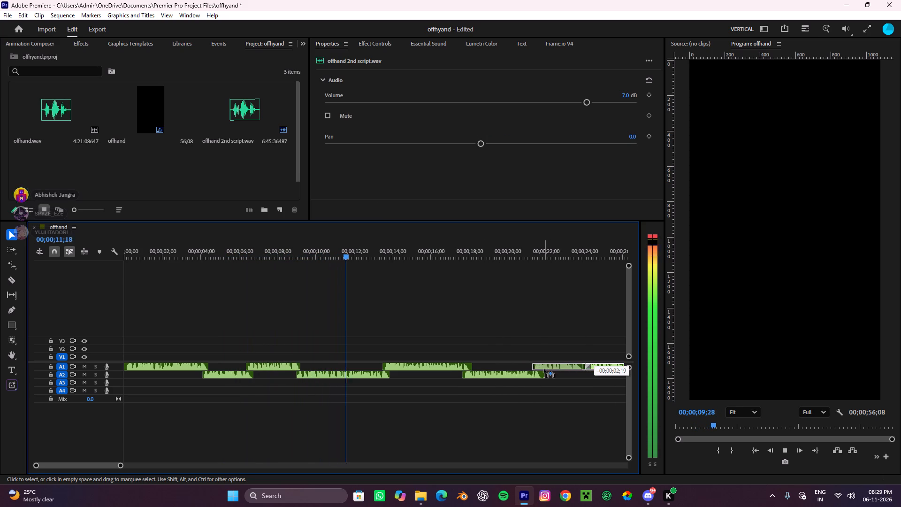
pyautogui.moveTo(544, 369); pyautogui.dragTo(545, 370)
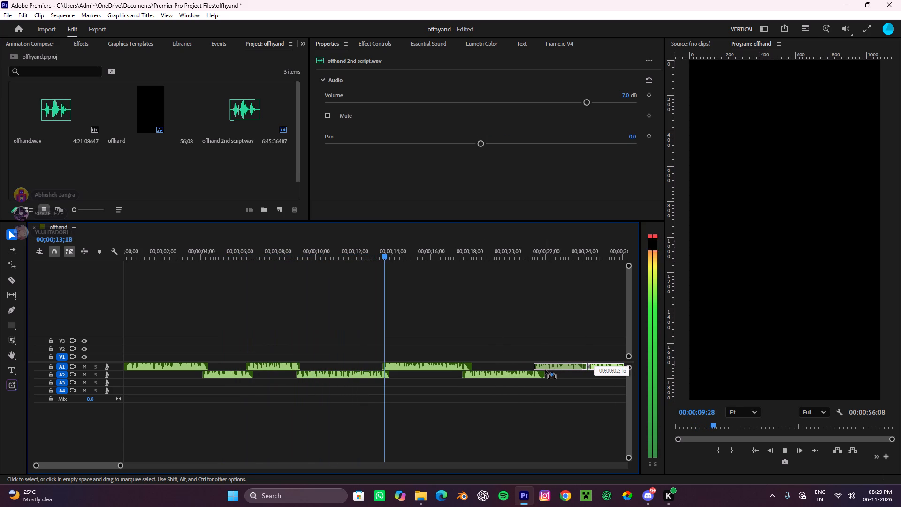
pyautogui.moveTo(545, 370); pyautogui.dragTo(548, 370)
pyautogui.click(573, 352)
# Move the eighth voice clip to A2 at about 00;00;23;28, overlapping the end of the seventh clip.
pyautogui.scroll(-9, 568, 348)
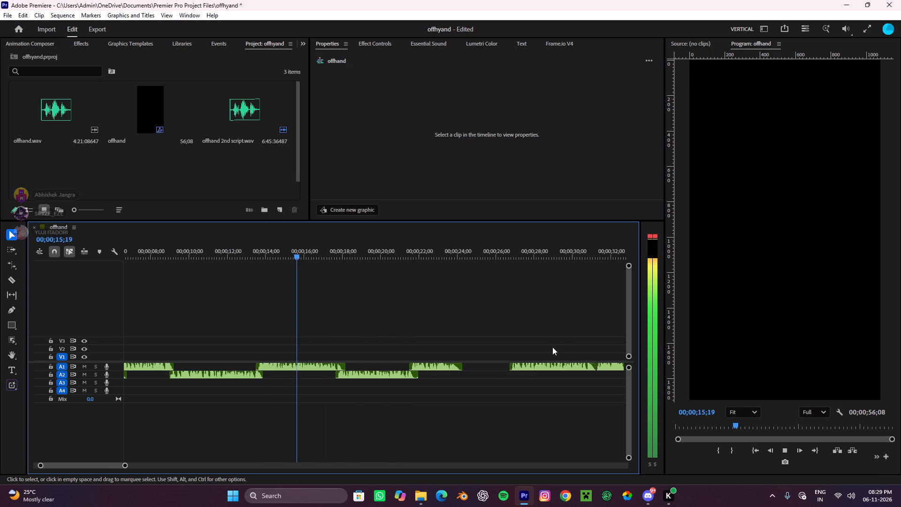
pyautogui.moveTo(540, 369); pyautogui.dragTo(486, 378)
pyautogui.click(497, 353)
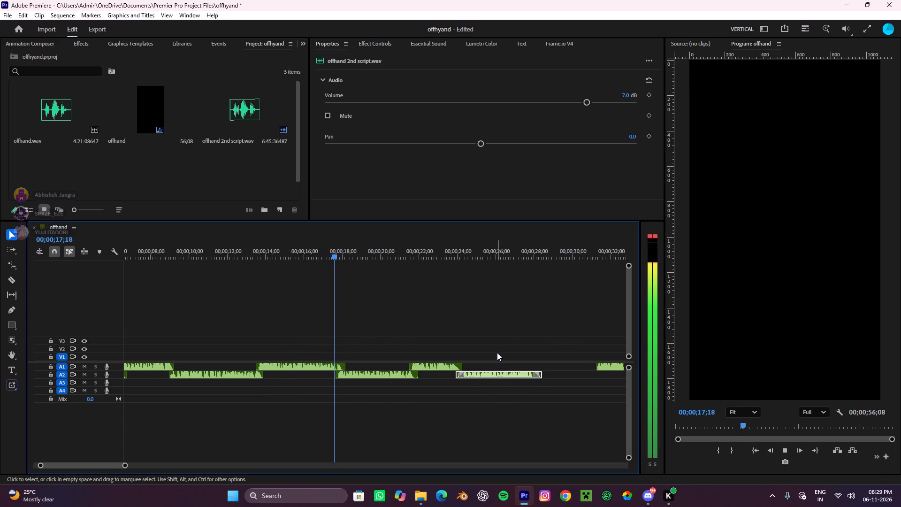
# Move the ninth voice clip earlier on A1 to about 00;00;28;02, overlapping the end of the eighth clip.
pyautogui.scroll(-4, 566, 357)
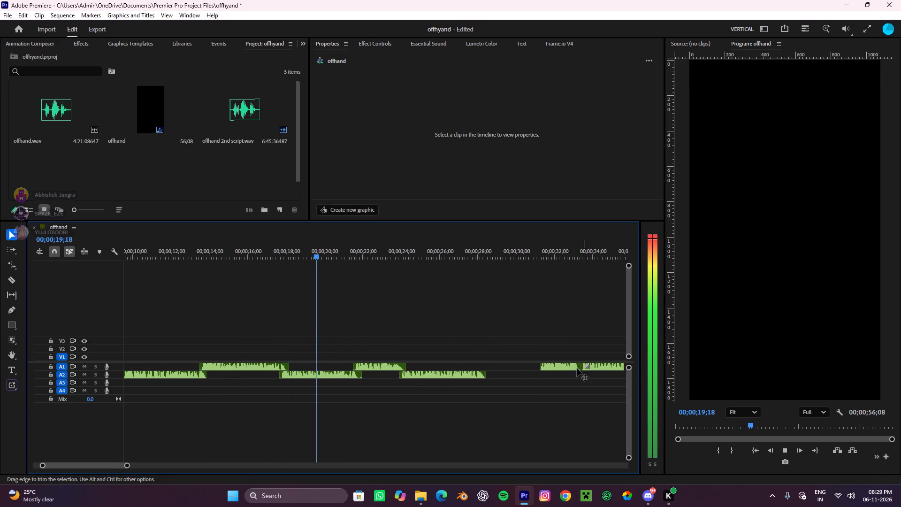
pyautogui.moveTo(560, 368); pyautogui.dragTo(498, 366)
pyautogui.click(514, 341)
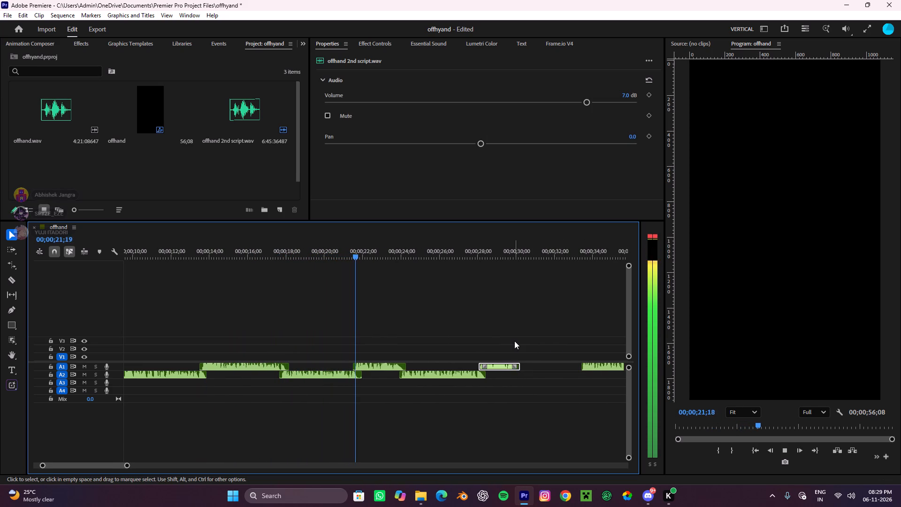
# Move the tenth voice clip to A2 at about 00;00;29;20, overlapping the end of the ninth clip.
pyautogui.scroll(-1, 511, 340)
pyautogui.moveTo(593, 369); pyautogui.dragTo(533, 380)
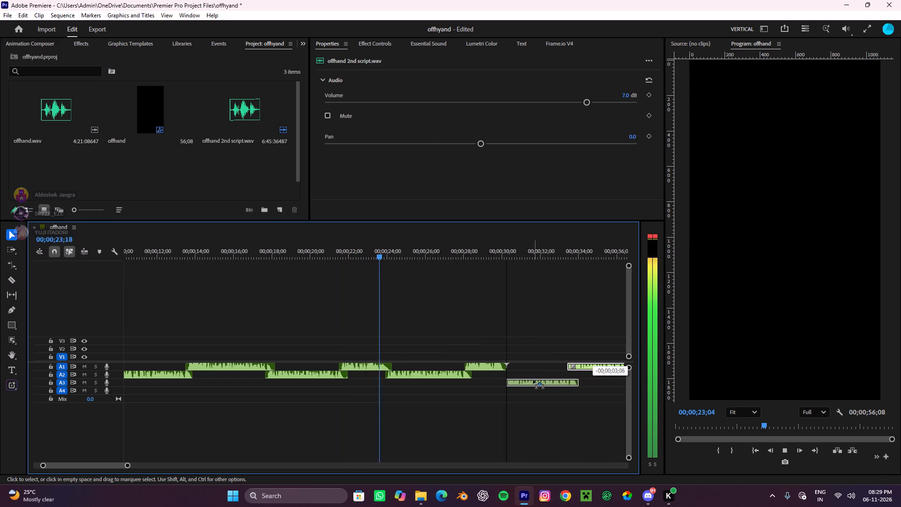
pyautogui.moveTo(533, 380); pyautogui.dragTo(525, 376)
# Play back the seventh and eighth voice clips from about 00;00;21;15 to check how the overlaps sound.
pyautogui.press('space')
pyautogui.keyDown('alt'); pyautogui.scroll(8, 347, 333); pyautogui.keyUp('alt')
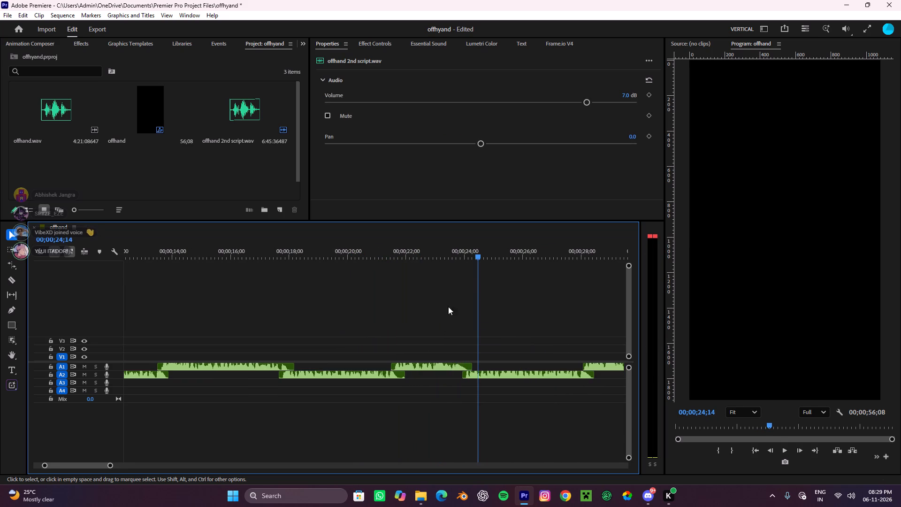
pyautogui.moveTo(466, 248); pyautogui.dragTo(378, 294)
pyautogui.click(440, 300)
pyautogui.press('space')
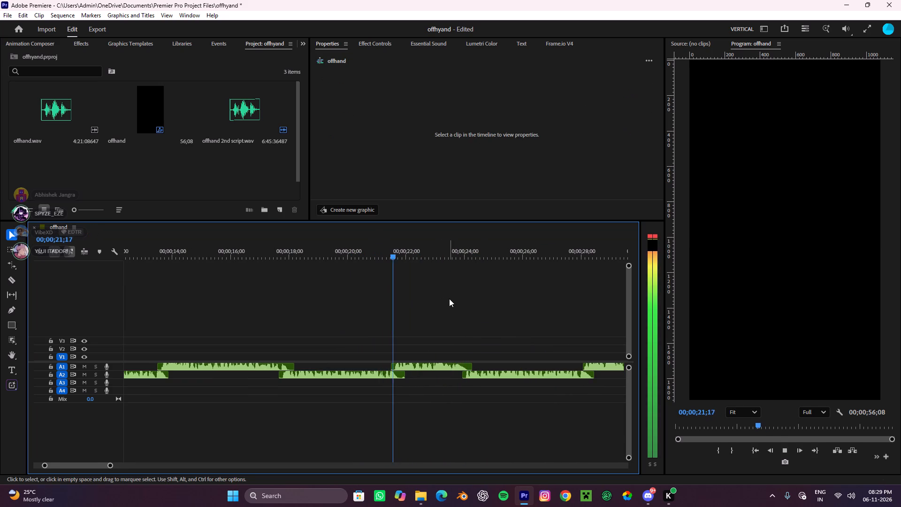
pyautogui.scroll(-3, 449, 299)
pyautogui.click(451, 300)
pyautogui.click(432, 327)
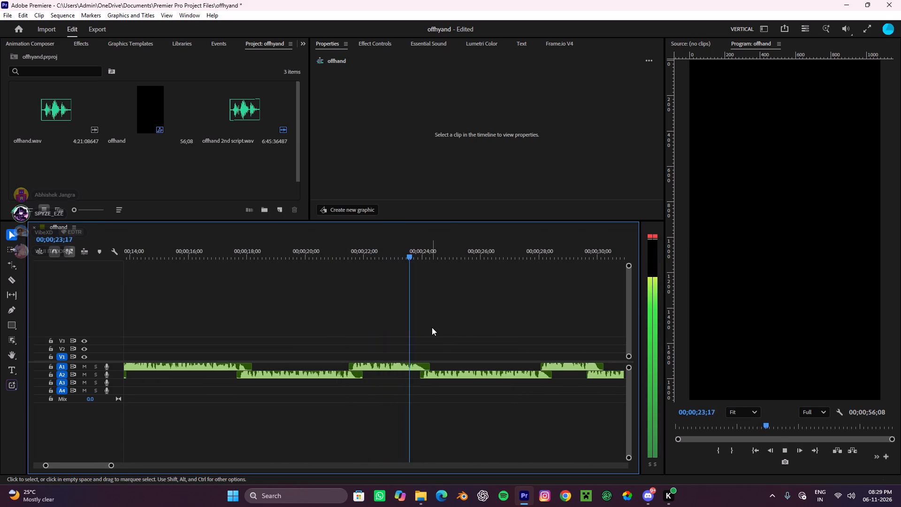
pyautogui.scroll(-10, 445, 335)
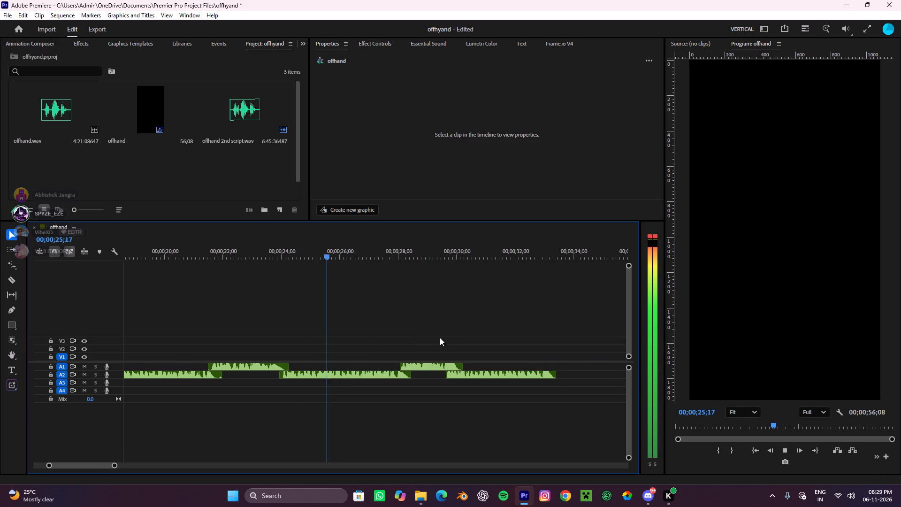
pyautogui.keyDown('alt'); pyautogui.scroll(4, 457, 351); pyautogui.keyUp('alt')
pyautogui.press('space')
# Shift the tenth voice clip on A2 about 8 frames later, to about 00;00;29;28.
pyautogui.click(464, 375)
pyautogui.moveTo(462, 374); pyautogui.dragTo(464, 374)
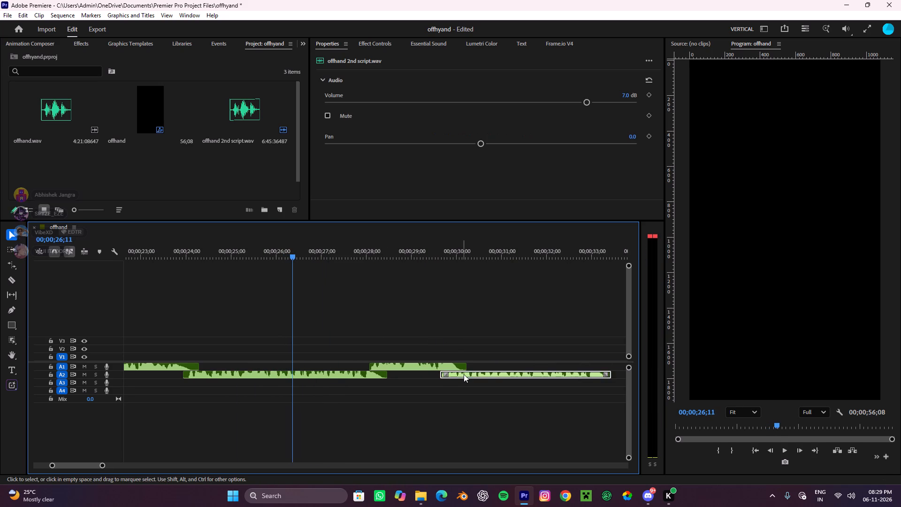
pyautogui.moveTo(464, 374); pyautogui.dragTo(480, 374)
pyautogui.moveTo(480, 374); pyautogui.dragTo(473, 376)
pyautogui.click(494, 347)
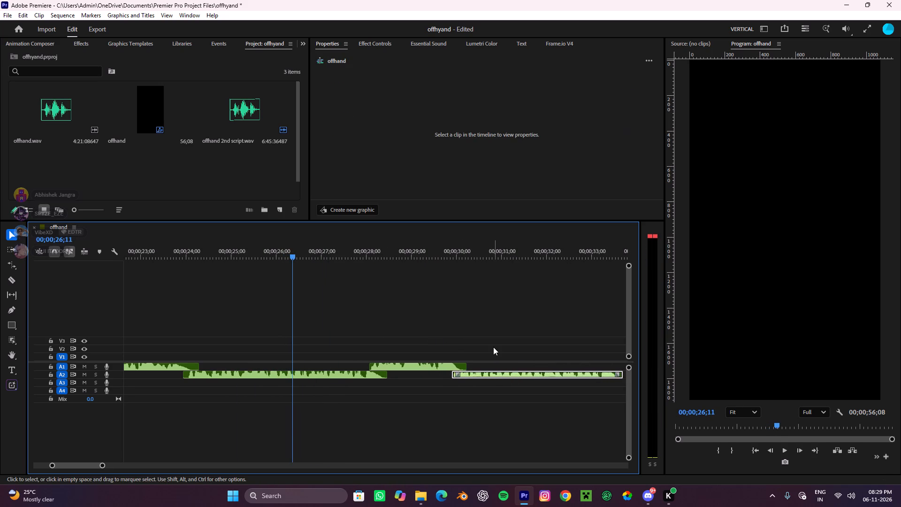
# Play back and replay the ninth and tenth voice clips around 00;00;28 to 00;00;30 to check their overlaps.
pyautogui.press('space')
pyautogui.keyDown('alt'); pyautogui.scroll(-8, 493, 347); pyautogui.keyUp('alt')
pyautogui.keyDown('alt'); pyautogui.scroll(4, 489, 347); pyautogui.keyUp('alt')
pyautogui.scroll(-6, 489, 347)
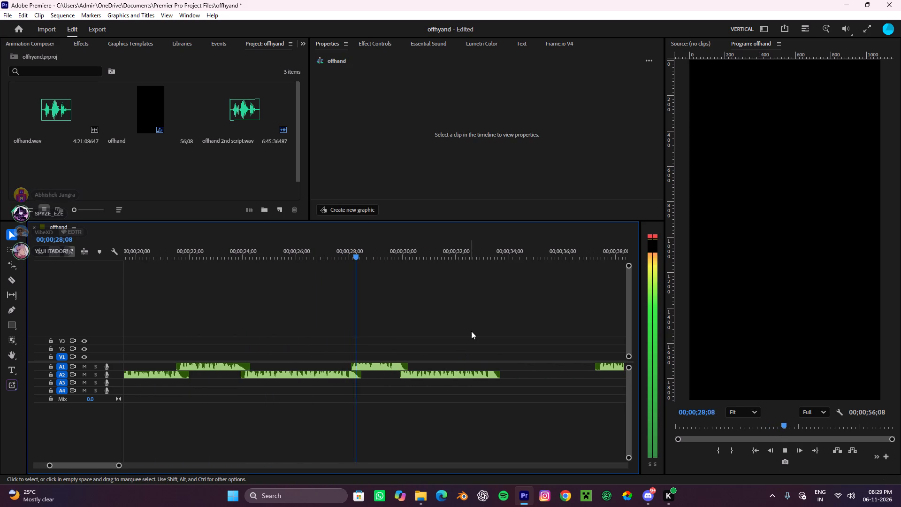
pyautogui.click(471, 331)
pyautogui.press('space')
pyautogui.press('space')
pyautogui.click(461, 330)
pyautogui.scroll(-4, 461, 330)
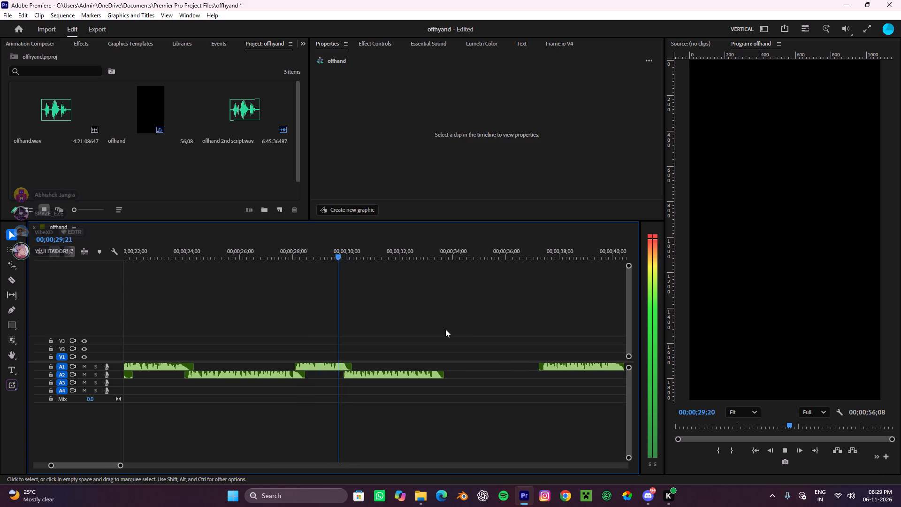
pyautogui.click(445, 329)
pyautogui.press('space')
pyautogui.press('space')
pyautogui.press('space')
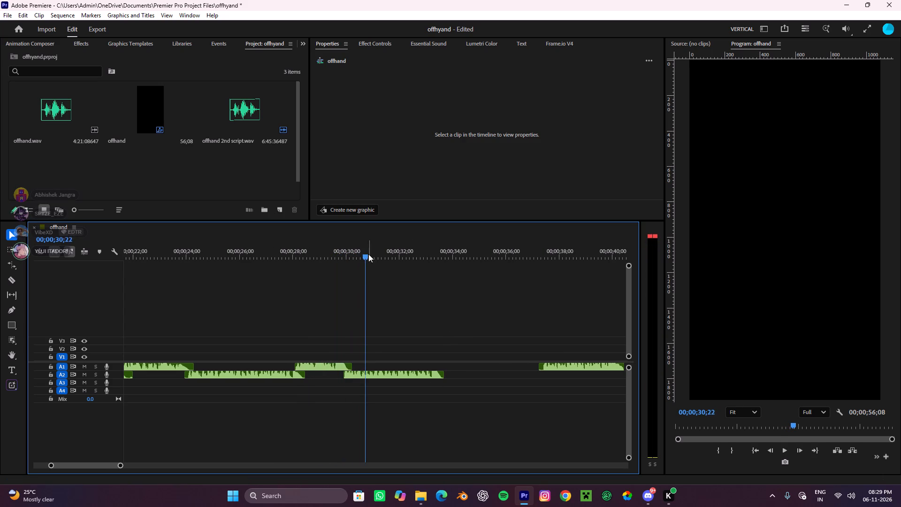
pyautogui.moveTo(368, 254); pyautogui.dragTo(262, 302)
pyautogui.click(373, 317)
pyautogui.press('space')
pyautogui.click(391, 337)
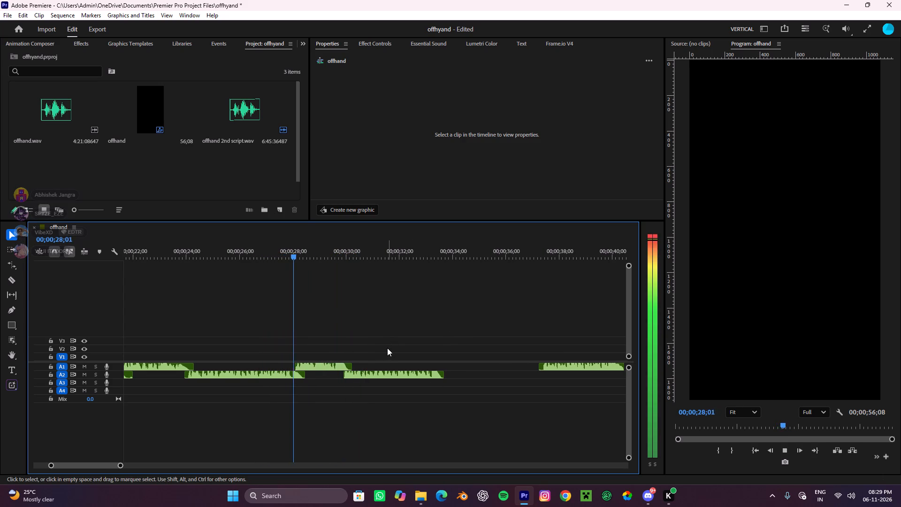
pyautogui.click(386, 348)
pyautogui.click(420, 356)
# Move the eleventh voice clip earlier on A1 to about 00;00;33;11, overlapping the end of the tenth clip.
pyautogui.scroll(-3, 407, 352)
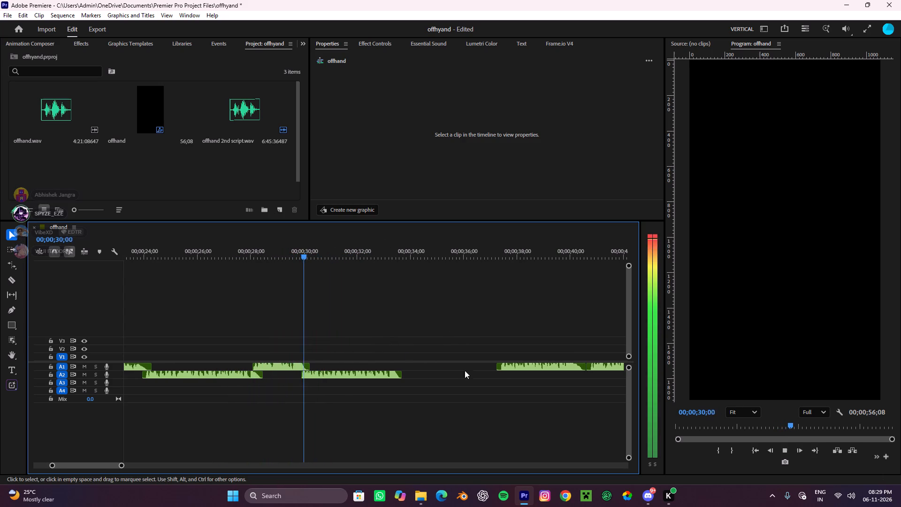
pyautogui.moveTo(528, 369); pyautogui.dragTo(423, 368)
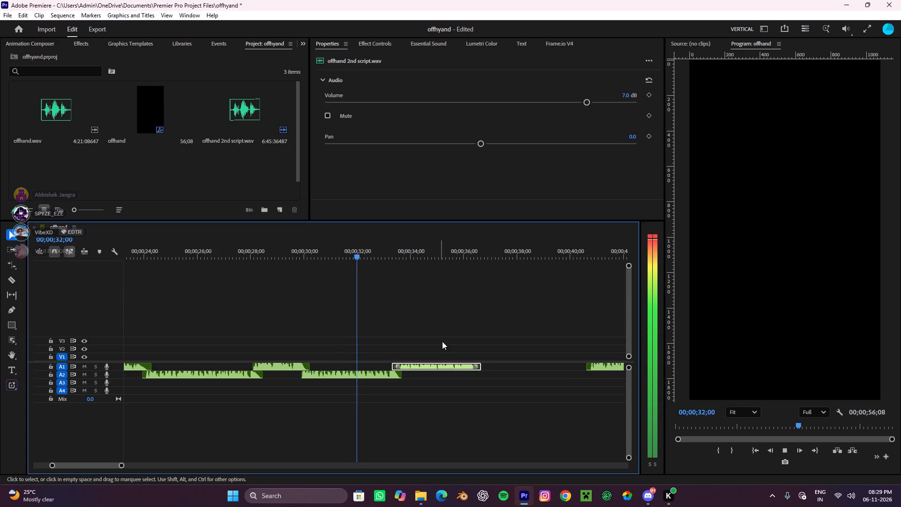
pyautogui.click(443, 341)
# Move the twelfth voice clip to A2 at about 00;00;36;09, overlapping the end of the eleventh clip.
pyautogui.scroll(-4, 443, 341)
pyautogui.moveTo(587, 368); pyautogui.dragTo(478, 381)
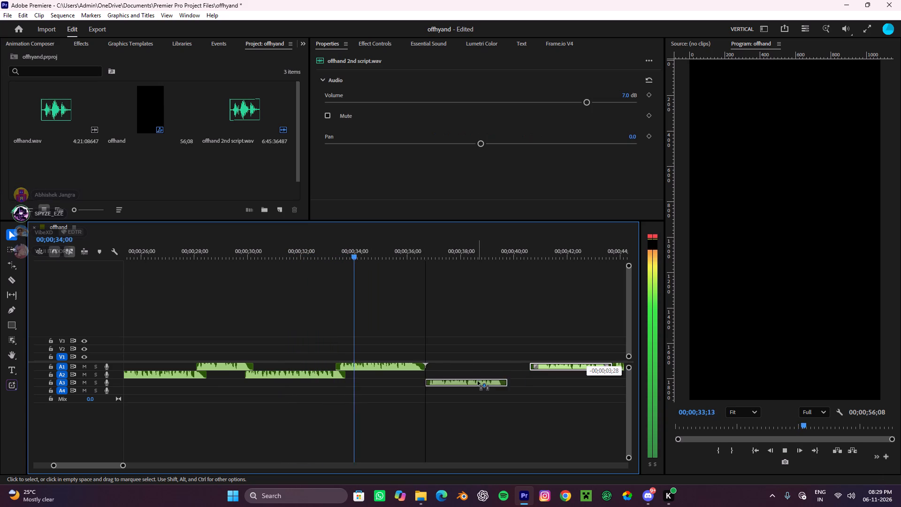
pyautogui.moveTo(478, 381); pyautogui.dragTo(471, 374)
# Move the thirteenth voice clip earlier on A1 to about 00;00;38;29, overlapping the end of the twelfth clip.
pyautogui.scroll(-5, 490, 349)
pyautogui.moveTo(570, 364); pyautogui.dragTo(566, 366)
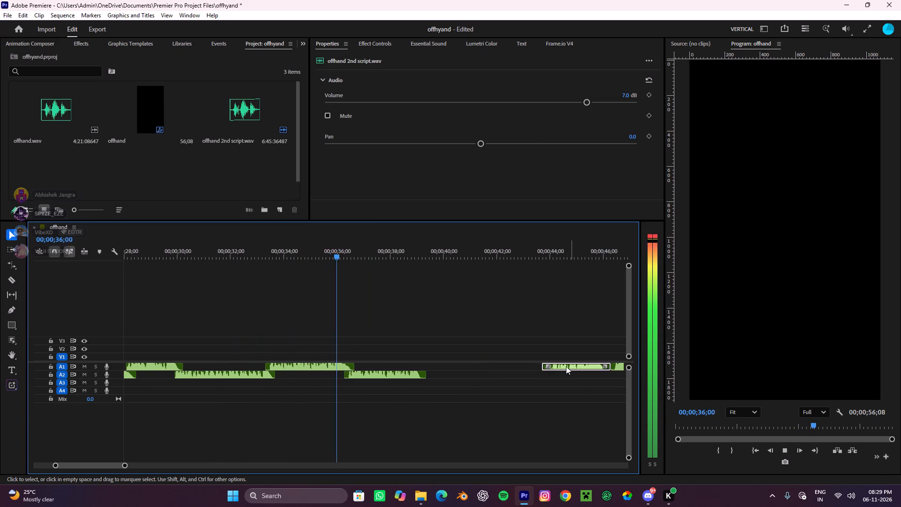
pyautogui.moveTo(566, 366); pyautogui.dragTo(443, 363)
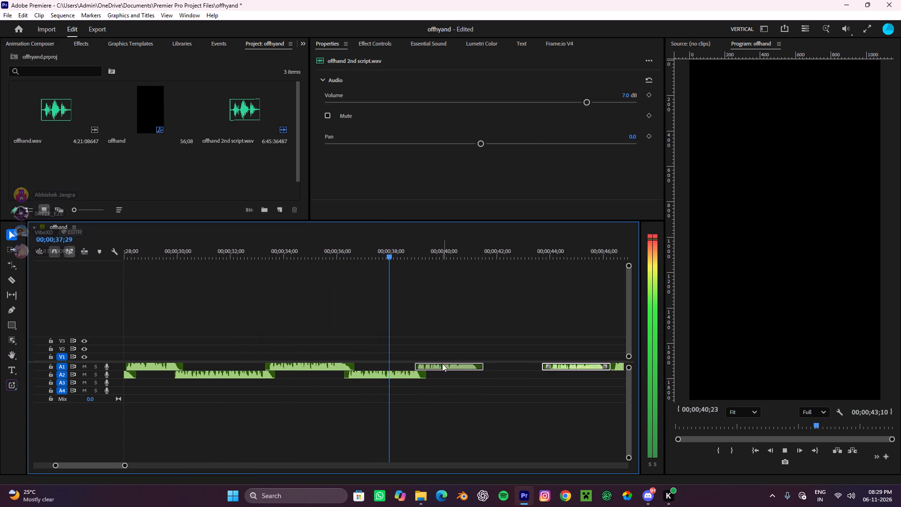
# Move the fourteenth voice clip to A2 at about 00;00;41;02, overlapping the end of the thirteenth clip.
pyautogui.scroll(-4, 462, 338)
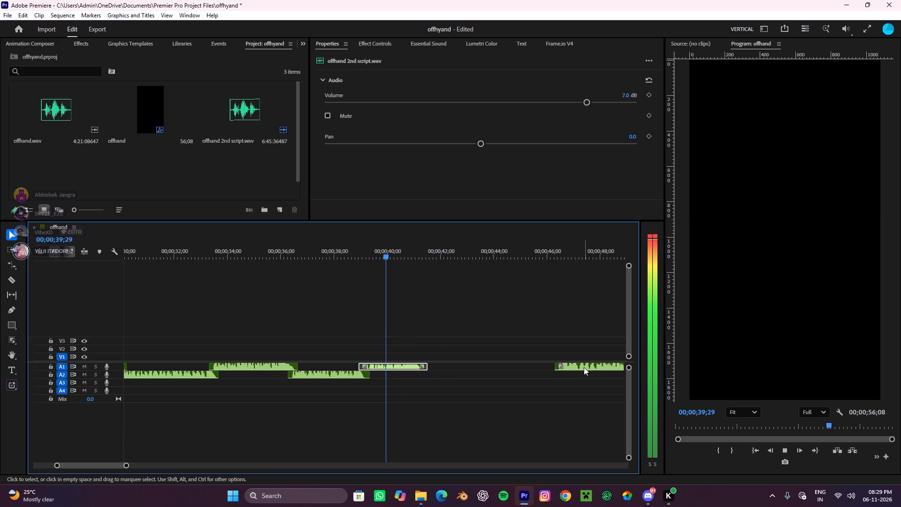
pyautogui.moveTo(584, 367); pyautogui.dragTo(445, 380)
pyautogui.press('space')
pyautogui.keyDown('alt'); pyautogui.scroll(5, 439, 373); pyautogui.keyUp('alt')
pyautogui.press('space')
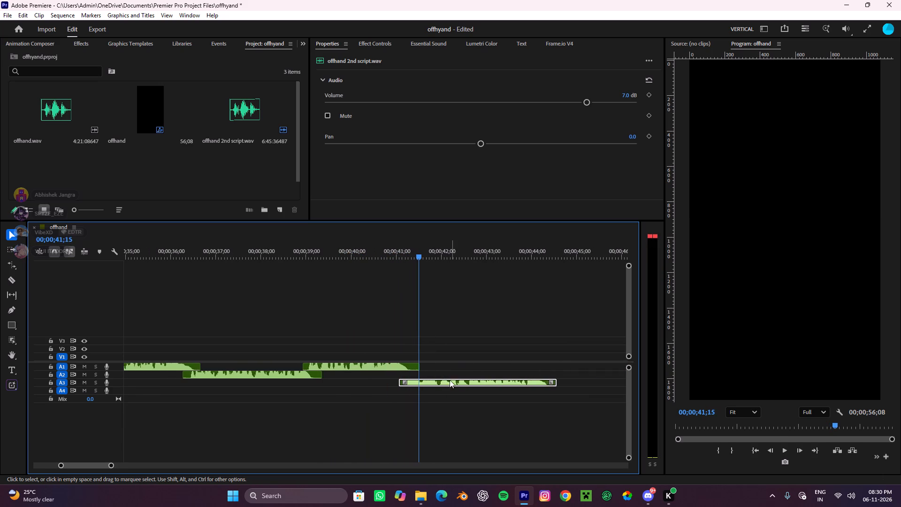
pyautogui.click(441, 381)
pyautogui.keyDown('alt'); pyautogui.scroll(7, 425, 376); pyautogui.keyUp('alt')
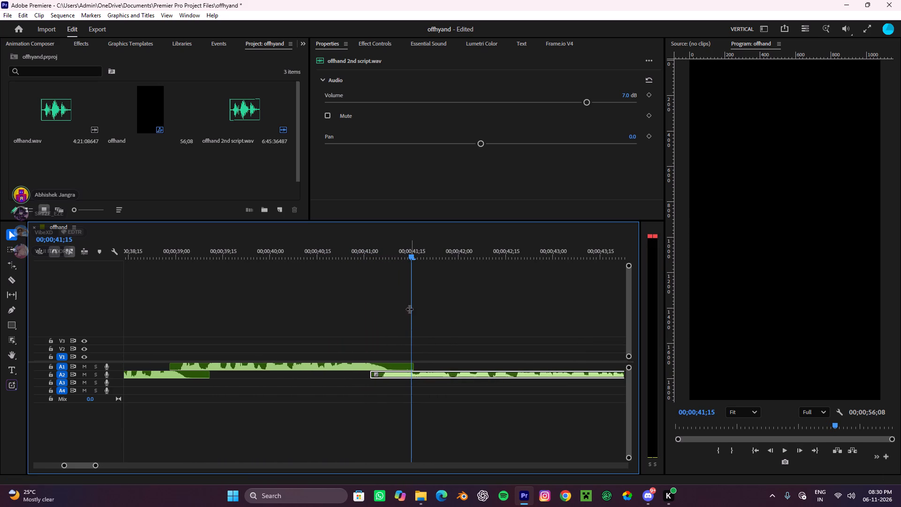
# Play from about 00;00;38;11 and move the fifteenth voice clip earlier on A1 to about 00;00;44;03, overlapping the fourteenth clip's end.
pyautogui.keyDown('alt'); pyautogui.scroll(-18, 419, 323); pyautogui.keyUp('alt')
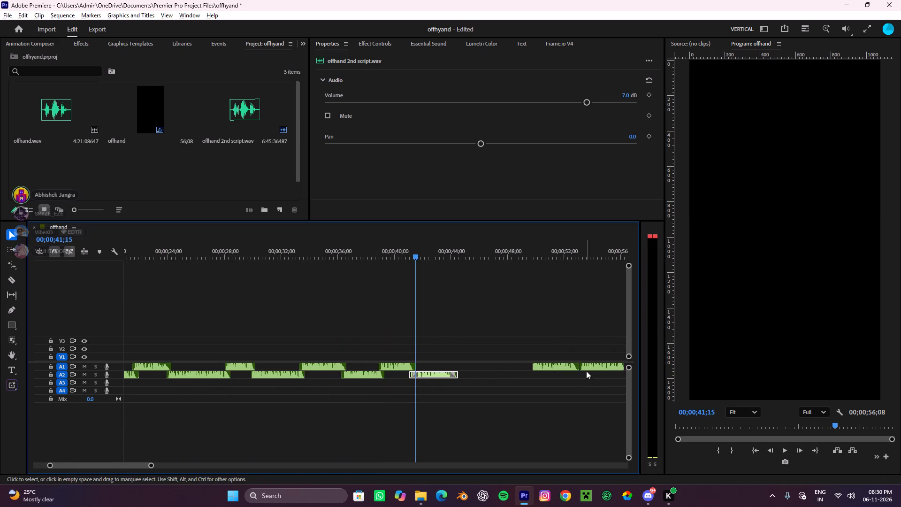
pyautogui.moveTo(415, 255); pyautogui.dragTo(371, 279)
pyautogui.click(472, 312)
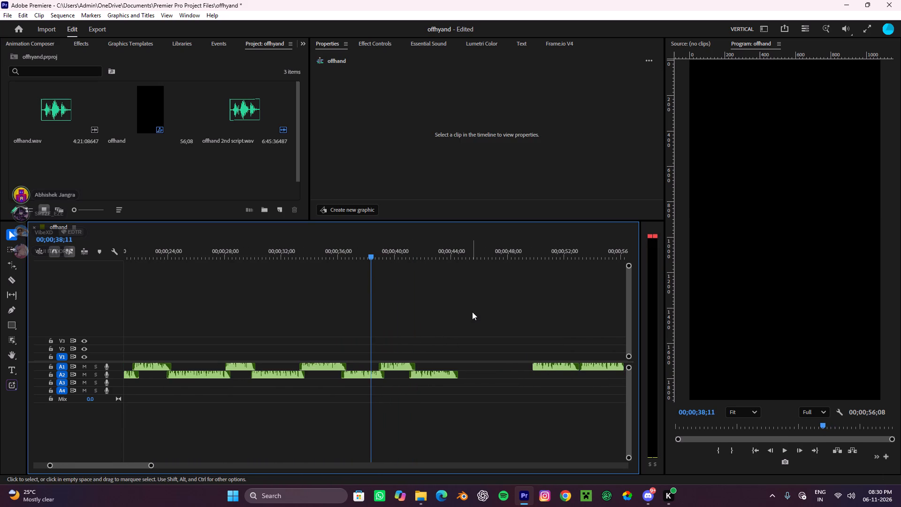
pyautogui.press('space')
pyautogui.click(433, 351)
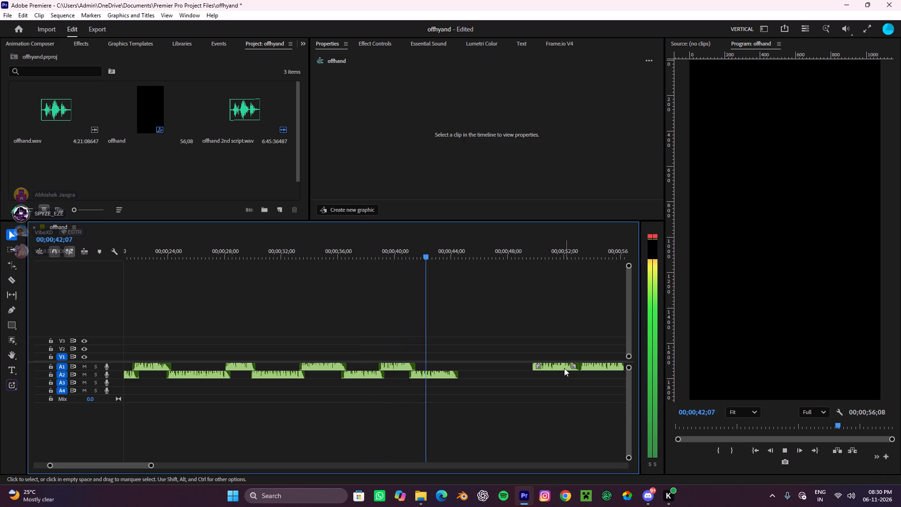
pyautogui.press('space')
pyautogui.moveTo(559, 369); pyautogui.dragTo(477, 368)
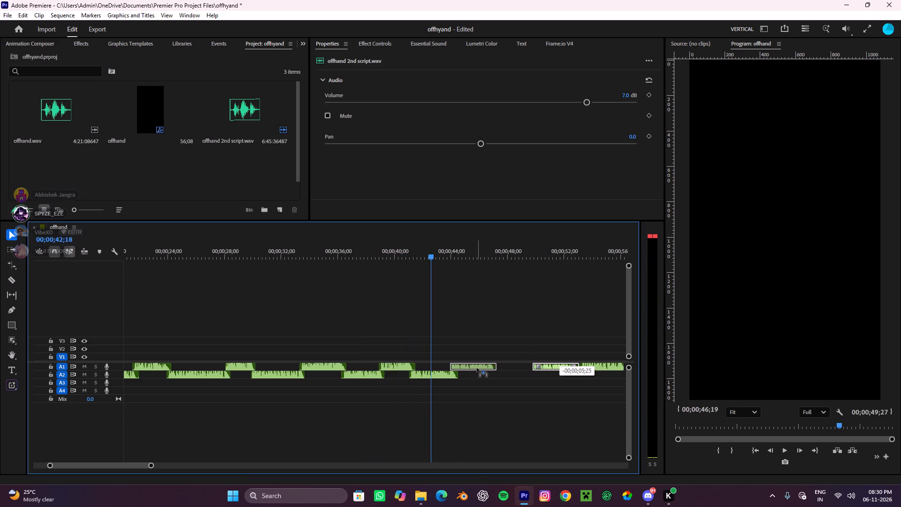
pyautogui.moveTo(477, 368); pyautogui.dragTo(479, 367)
pyautogui.click(490, 345)
# Play back the fifteenth voice clip, and replay from about 00;00;38;13 to check the overlap into the thirteenth clip.
pyautogui.press('space')
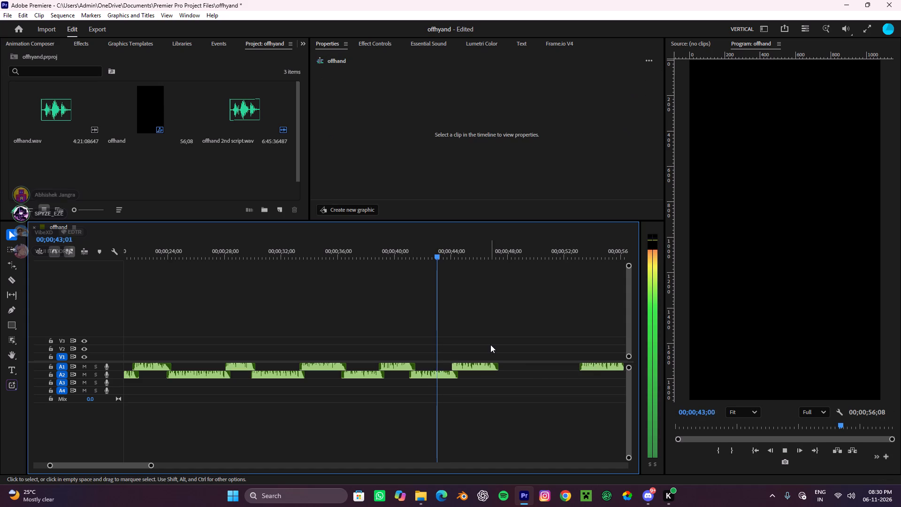
pyautogui.click(490, 345)
pyautogui.keyDown('alt'); pyautogui.scroll(4, 490, 345); pyautogui.keyUp('alt')
pyautogui.scroll(-4, 490, 345)
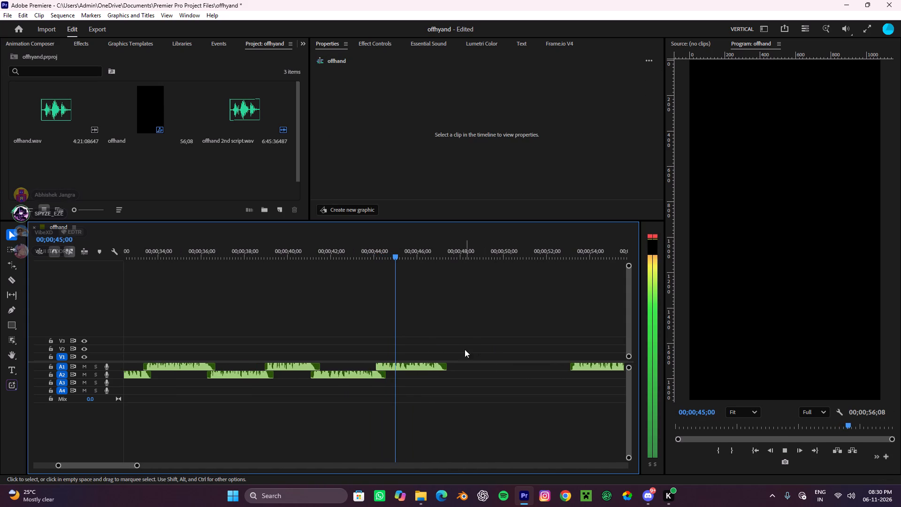
pyautogui.press('space')
pyautogui.moveTo(412, 252); pyautogui.dragTo(252, 317)
pyautogui.press('space')
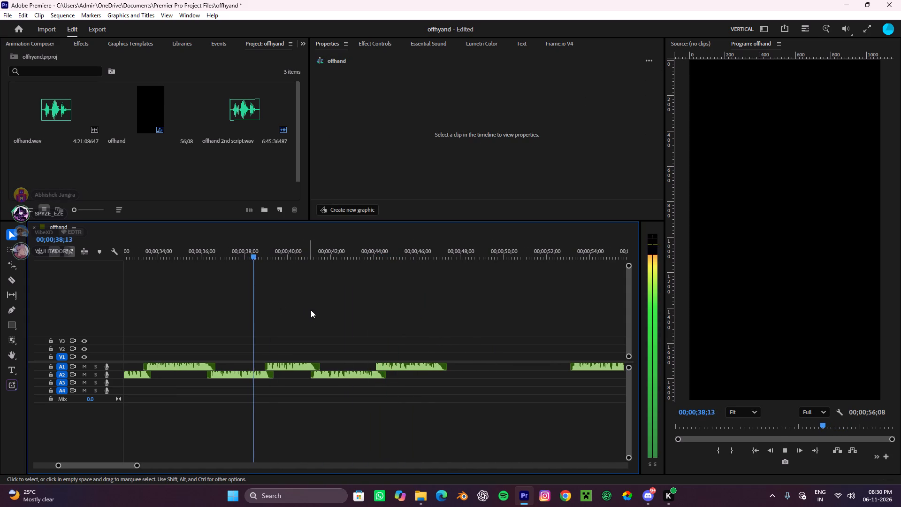
pyautogui.click(313, 311)
pyautogui.keyDown('alt'); pyautogui.scroll(-4, 314, 311); pyautogui.keyUp('alt')
pyautogui.click(342, 316)
pyautogui.press('space')
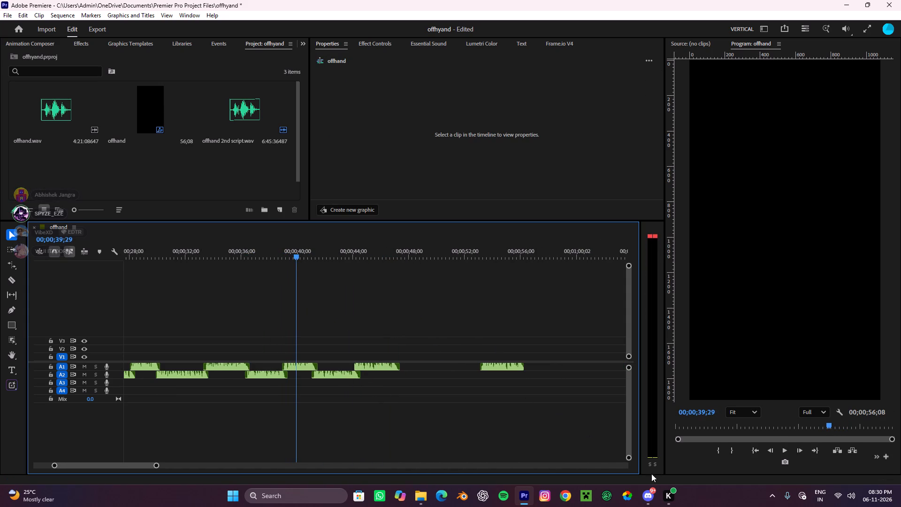
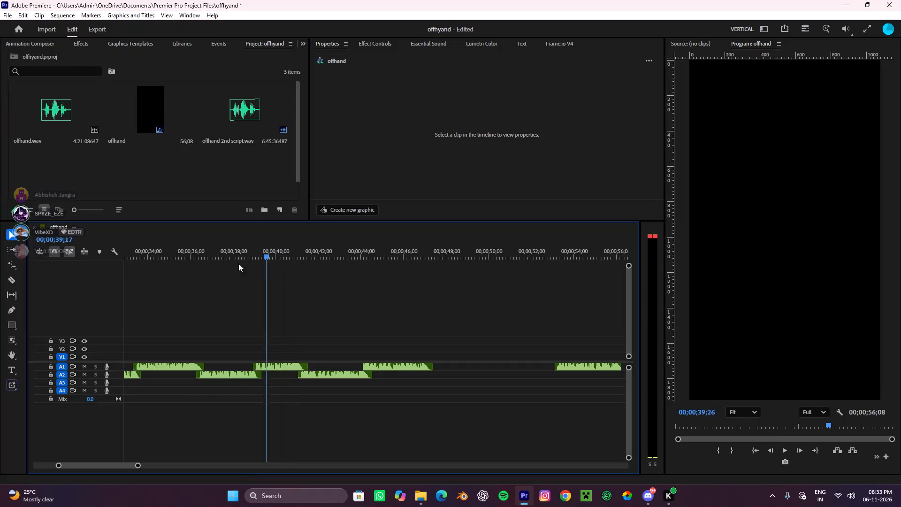
# Replay the voice audio across the eleventh to thirteenth clips on A1 and A2 to check the timing of their overlaps.
pyautogui.press('space')
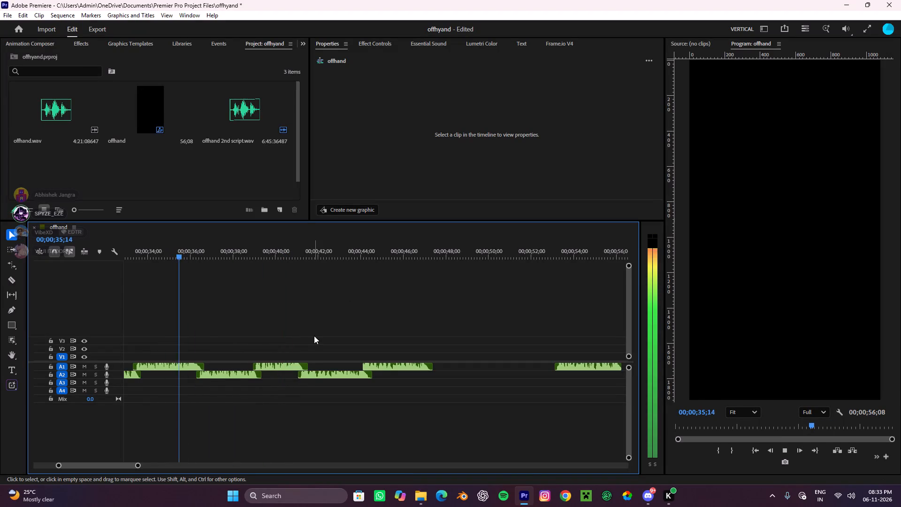
pyautogui.keyDown('alt'); pyautogui.scroll(-9, 314, 336); pyautogui.keyUp('alt')
pyautogui.click(310, 340)
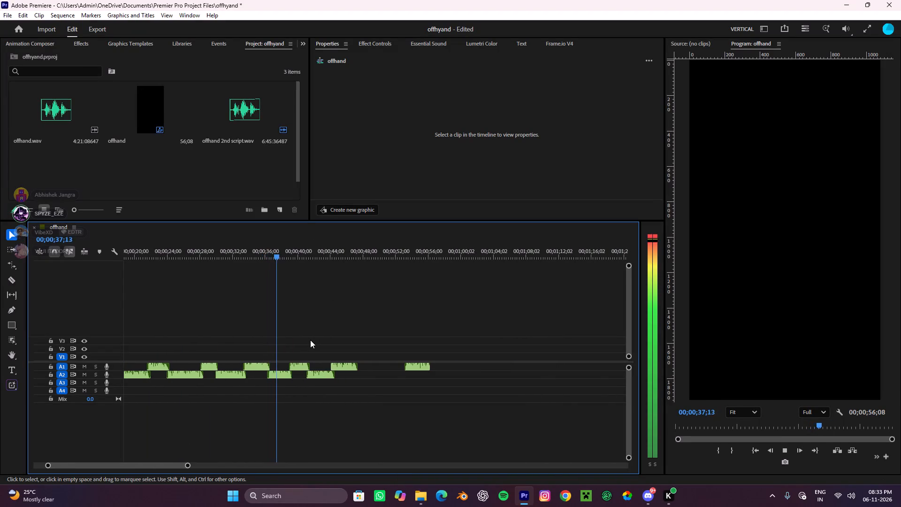
pyautogui.click(309, 340)
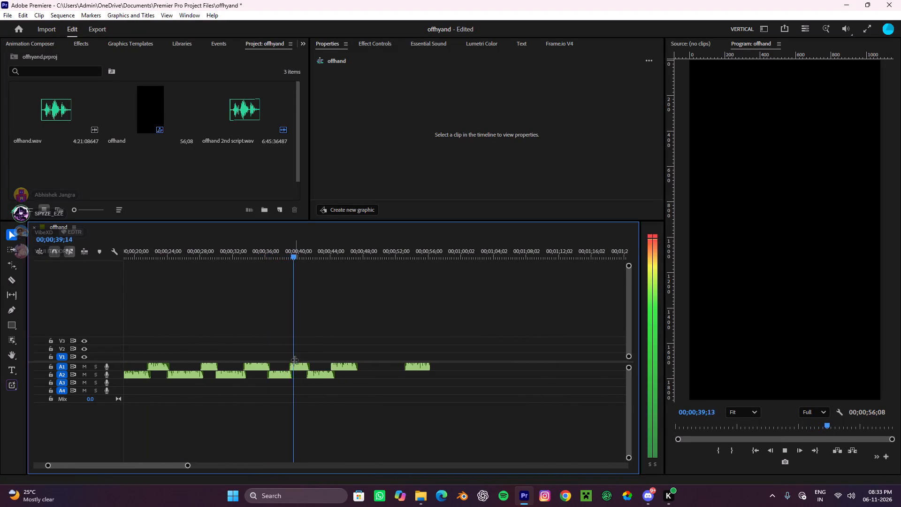
pyautogui.moveTo(309, 254); pyautogui.dragTo(229, 292)
pyautogui.press('space')
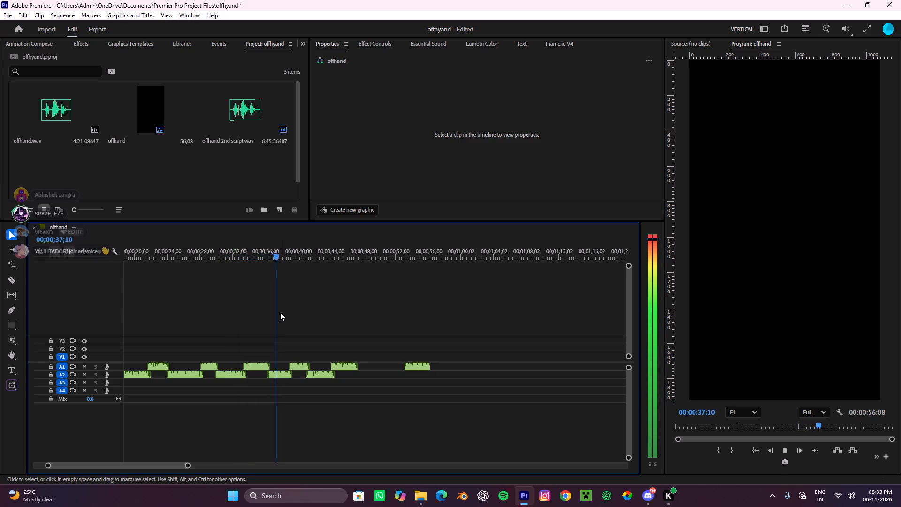
pyautogui.press('space')
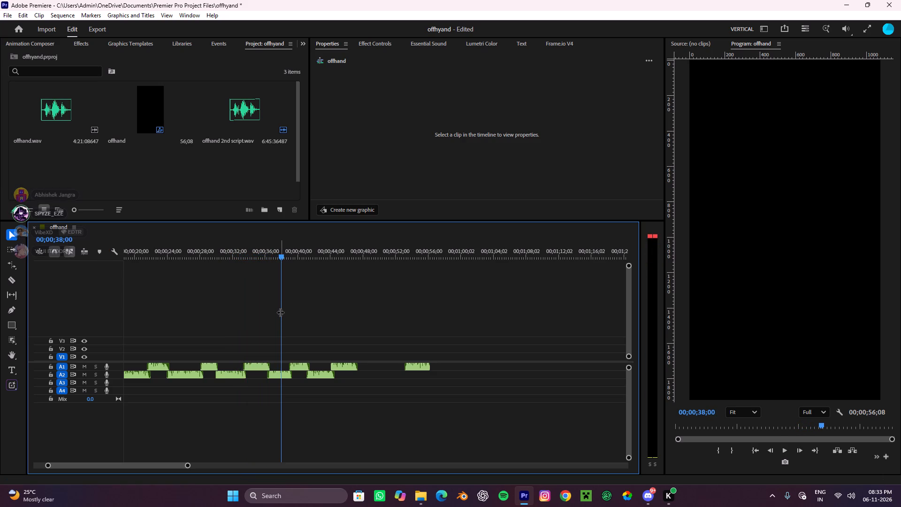
pyautogui.press('space')
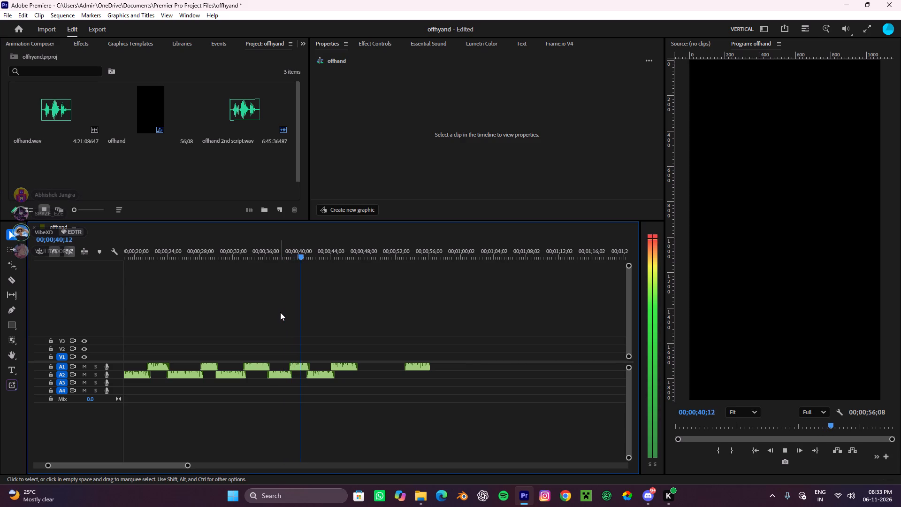
pyautogui.press('space')
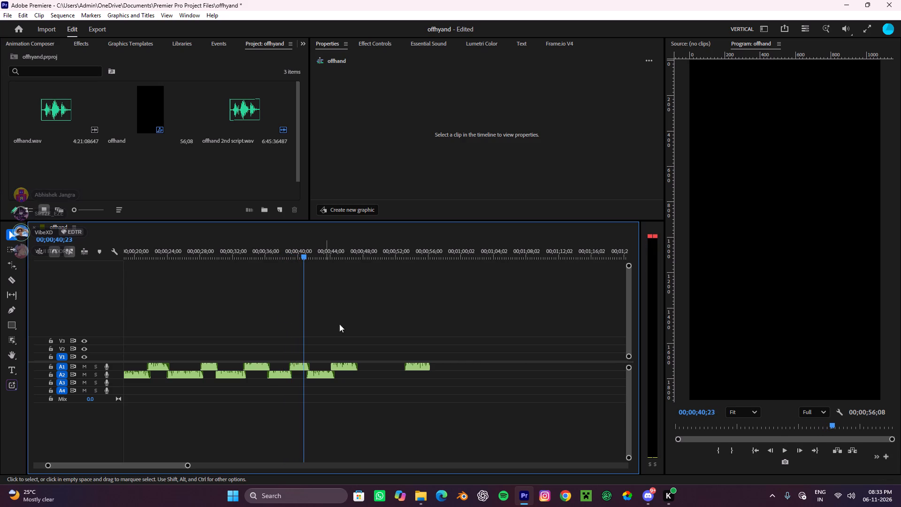
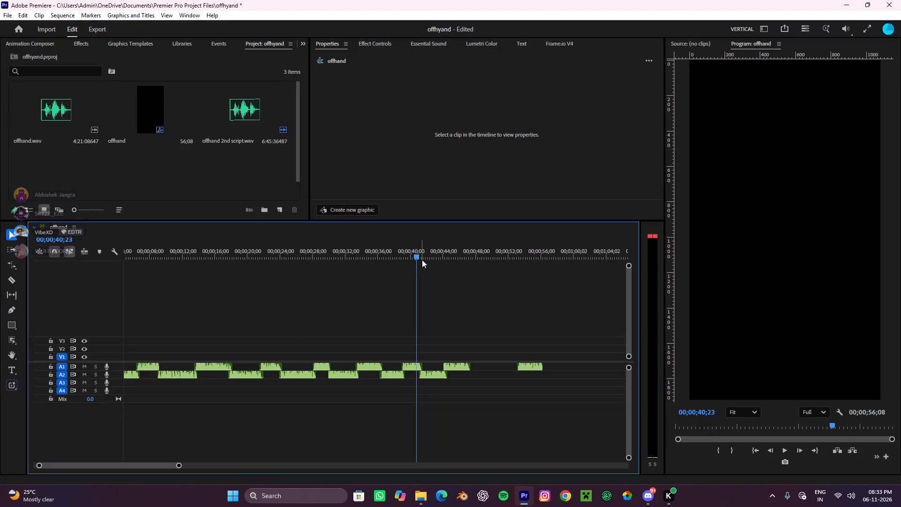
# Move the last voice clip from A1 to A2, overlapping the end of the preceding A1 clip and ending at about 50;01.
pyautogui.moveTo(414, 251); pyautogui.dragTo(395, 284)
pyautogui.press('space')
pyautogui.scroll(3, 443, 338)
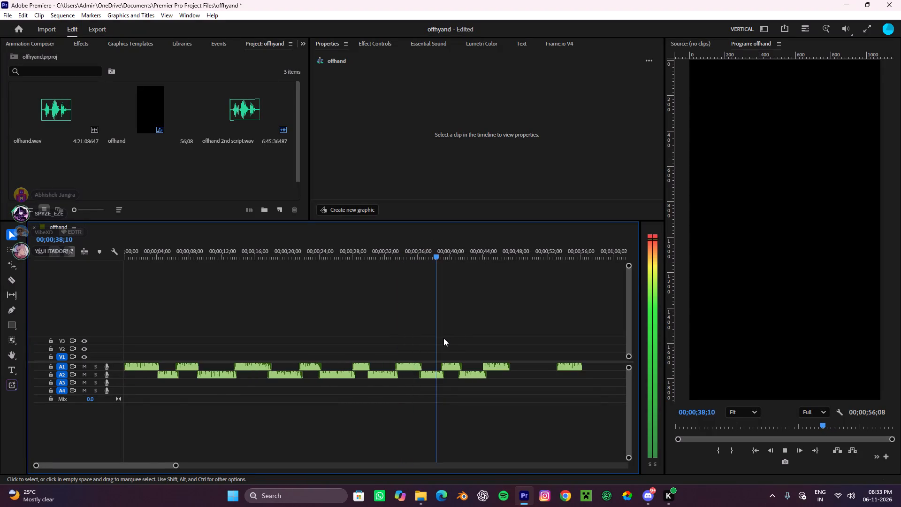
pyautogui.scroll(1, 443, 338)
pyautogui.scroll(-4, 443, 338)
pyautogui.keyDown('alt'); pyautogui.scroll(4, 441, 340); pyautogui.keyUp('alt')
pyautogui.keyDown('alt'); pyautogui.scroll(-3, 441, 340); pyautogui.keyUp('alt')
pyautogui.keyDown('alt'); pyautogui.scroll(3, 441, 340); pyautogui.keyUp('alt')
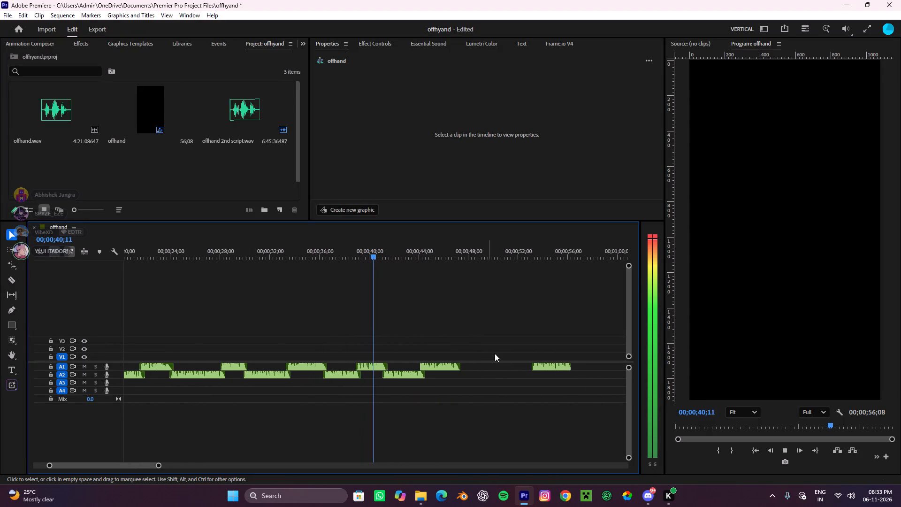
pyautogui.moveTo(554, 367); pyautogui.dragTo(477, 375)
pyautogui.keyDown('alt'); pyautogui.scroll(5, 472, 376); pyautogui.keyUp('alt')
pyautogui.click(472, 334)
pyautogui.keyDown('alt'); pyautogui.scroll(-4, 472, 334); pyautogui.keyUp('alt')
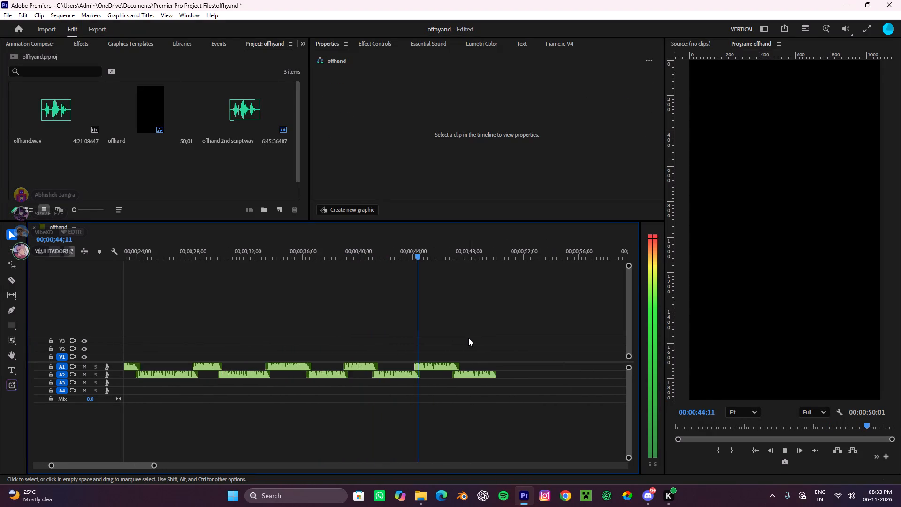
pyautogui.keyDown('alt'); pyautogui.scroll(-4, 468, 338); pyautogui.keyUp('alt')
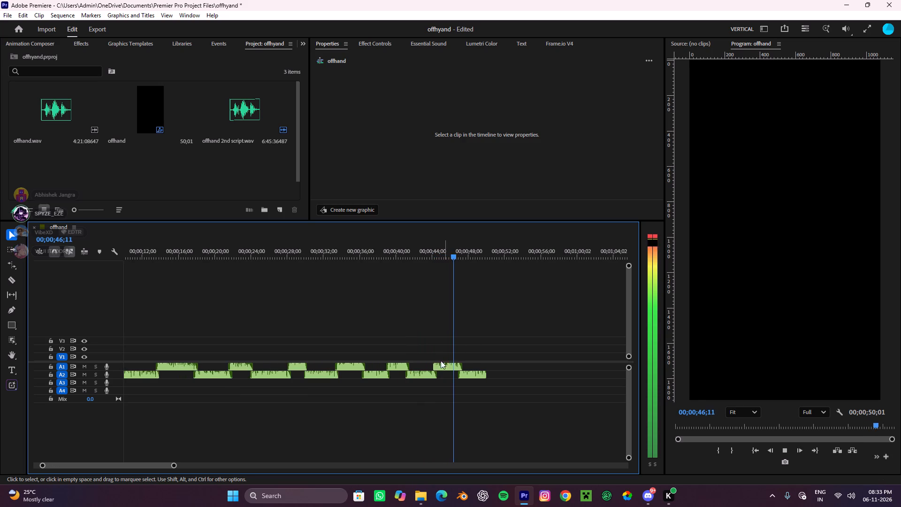
# Cut the second-to-last voice clip, starting at about 00;00;44, out of track A1.
pyautogui.press('space')
pyautogui.moveTo(452, 330); pyautogui.dragTo(443, 369)
pyautogui.hotkey('ctrl', 'x')
# Move the last voice clip from A2 to A1, slightly overlapping the end of the preceding A2 clip and ending at 47;03.
pyautogui.moveTo(472, 244); pyautogui.dragTo(408, 355)
pyautogui.press('space')
pyautogui.click(455, 338)
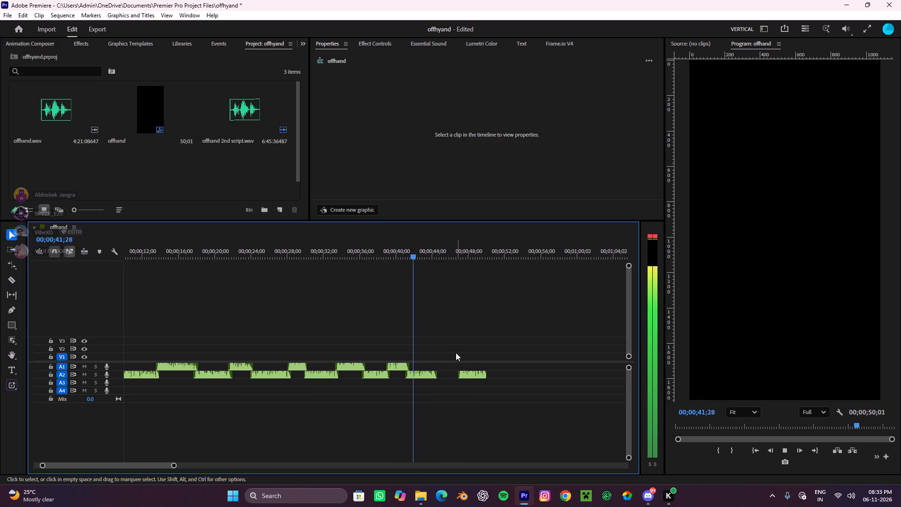
pyautogui.keyDown('alt'); pyautogui.scroll(4, 458, 369); pyautogui.keyUp('alt')
pyautogui.moveTo(482, 376); pyautogui.dragTo(435, 367)
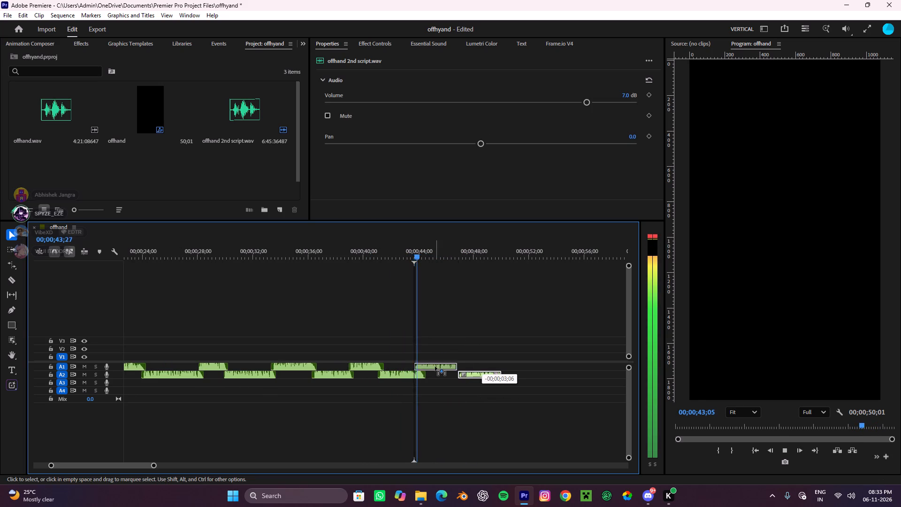
pyautogui.moveTo(435, 367); pyautogui.dragTo(442, 365)
pyautogui.press('space')
pyautogui.keyDown('alt'); pyautogui.scroll(10, 430, 362); pyautogui.keyUp('alt')
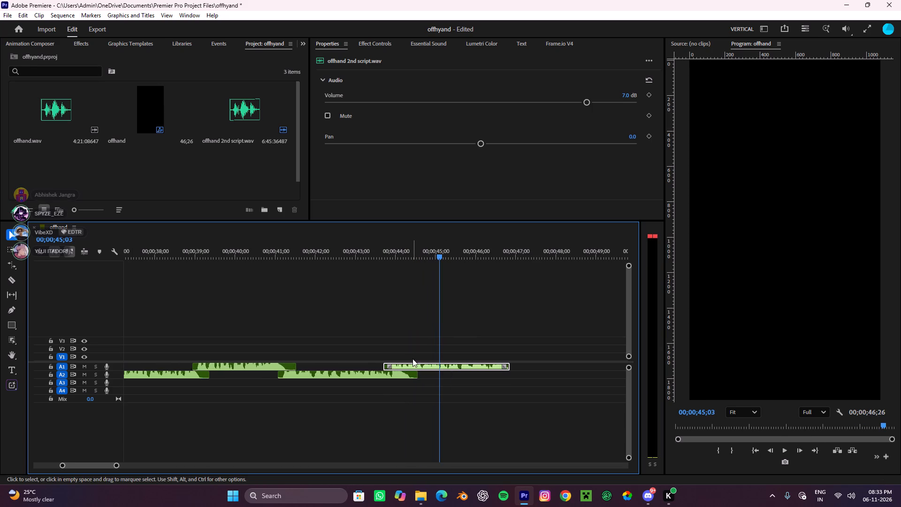
pyautogui.moveTo(418, 367); pyautogui.dragTo(433, 365)
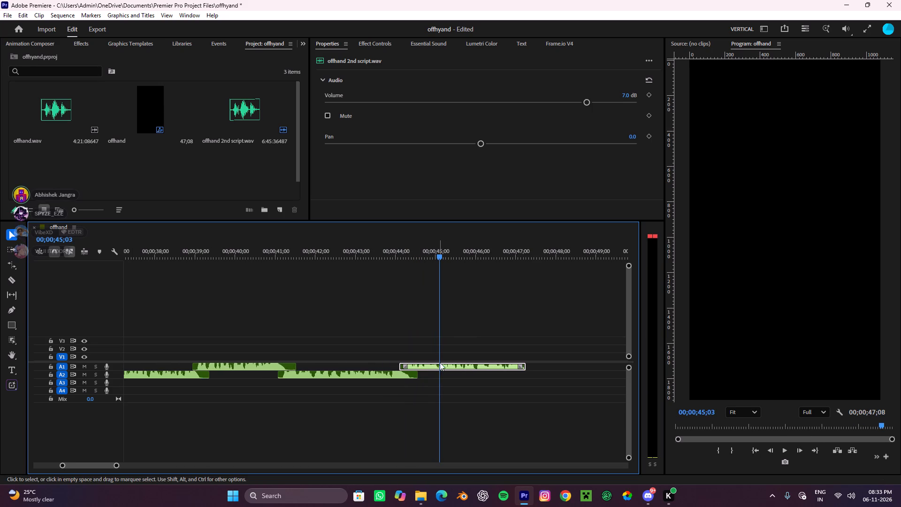
pyautogui.moveTo(431, 364); pyautogui.dragTo(425, 364)
# Replay the final clips on A1 and A2 to check the timing of the last overlap.
pyautogui.moveTo(443, 239); pyautogui.dragTo(439, 240)
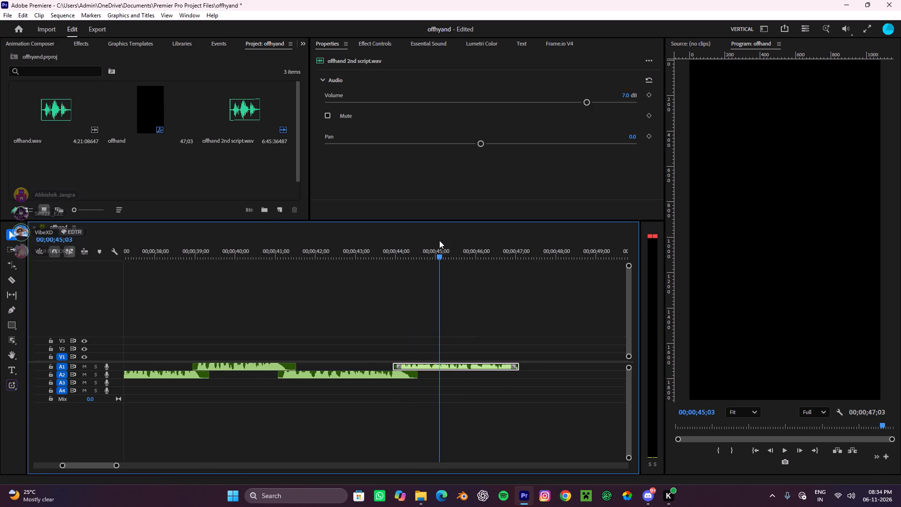
pyautogui.moveTo(439, 240); pyautogui.dragTo(354, 288)
pyautogui.moveTo(442, 247); pyautogui.dragTo(360, 288)
pyautogui.click(481, 313)
pyautogui.press('space')
pyautogui.keyDown('alt'); pyautogui.scroll(-11, 493, 327); pyautogui.keyUp('alt')
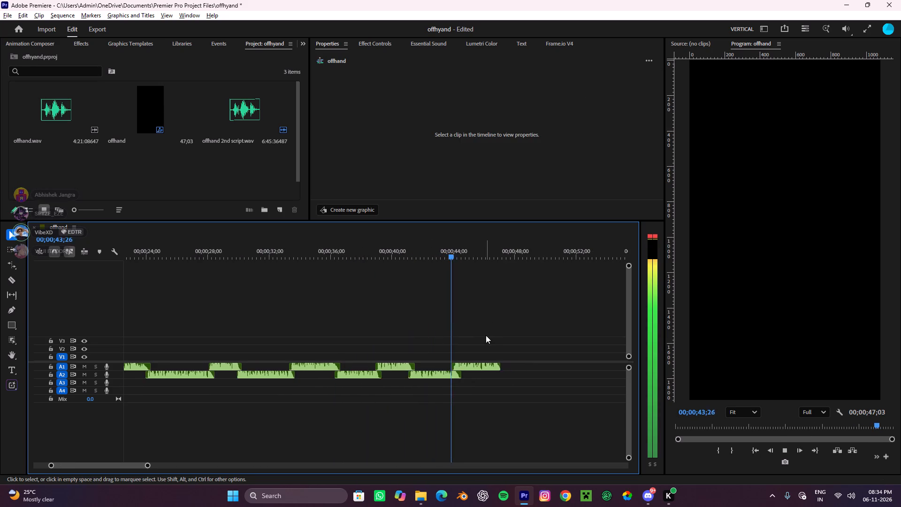
pyautogui.keyDown('alt'); pyautogui.scroll(-3, 486, 335); pyautogui.keyUp('alt')
pyautogui.scroll(-8, 481, 344)
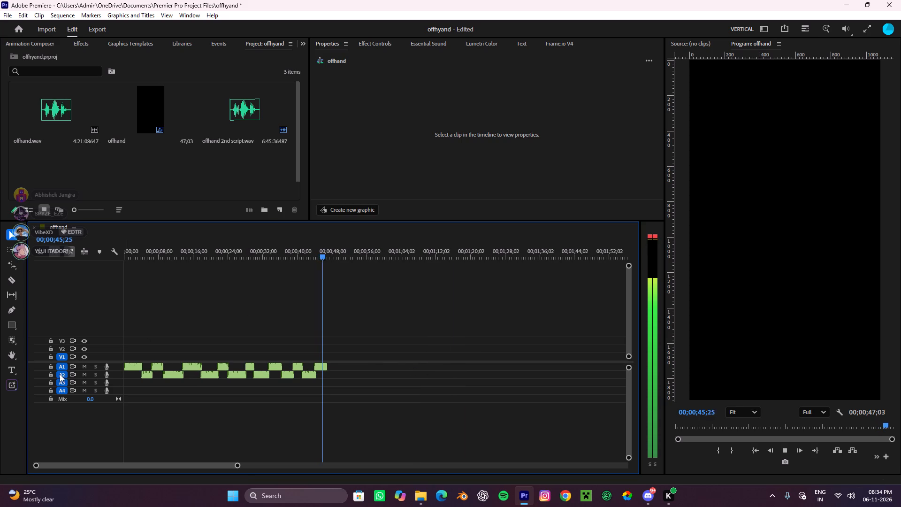
# Lock audio tracks A1 and A2.
pyautogui.click(52, 364)
pyautogui.click(47, 376)
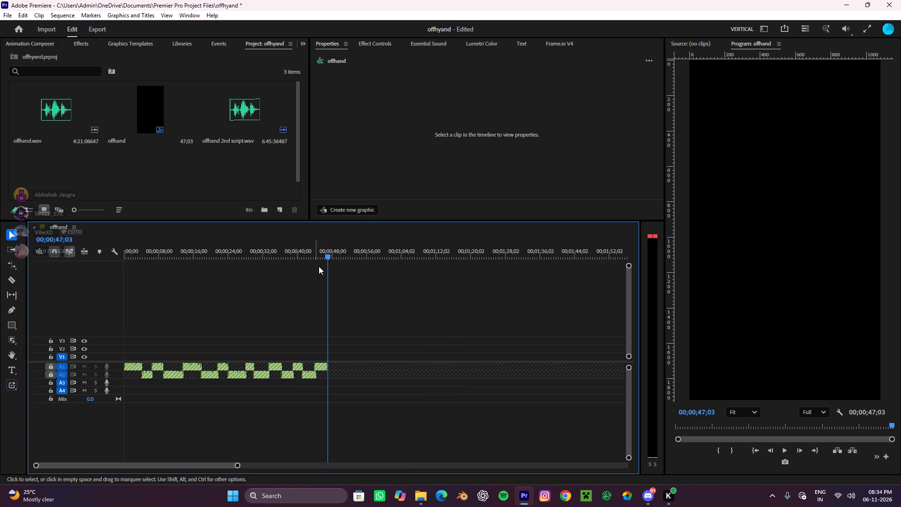
# Play the opening seconds of the sequence from the start to check the voice audio.
pyautogui.moveTo(330, 249); pyautogui.dragTo(0, 286)
pyautogui.press('space')
pyautogui.click(408, 348)
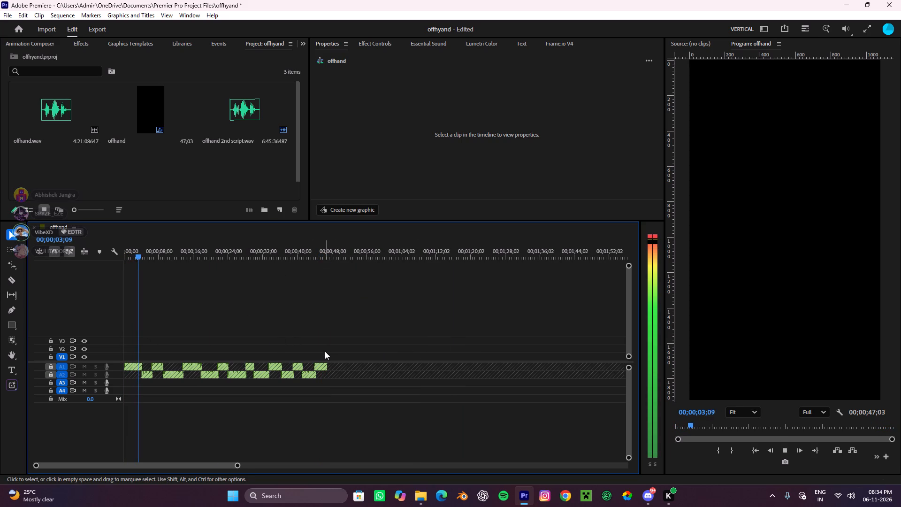
pyautogui.press('space')
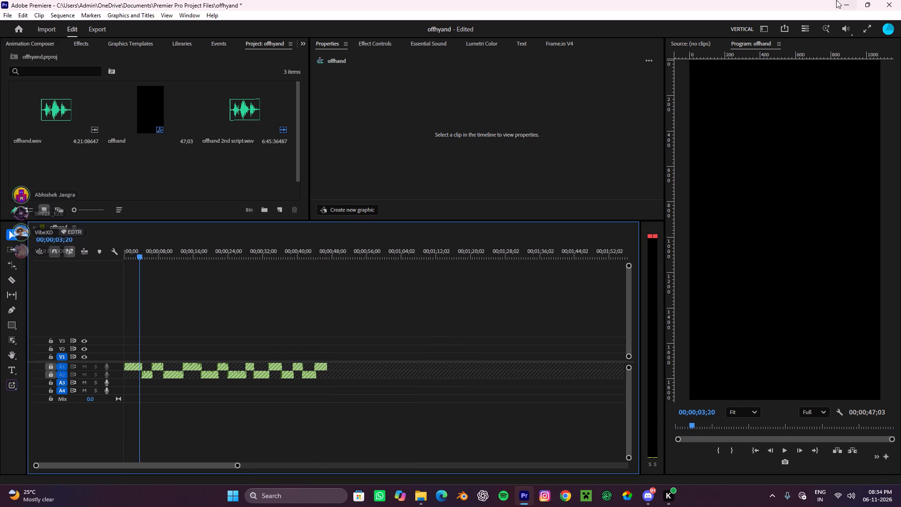
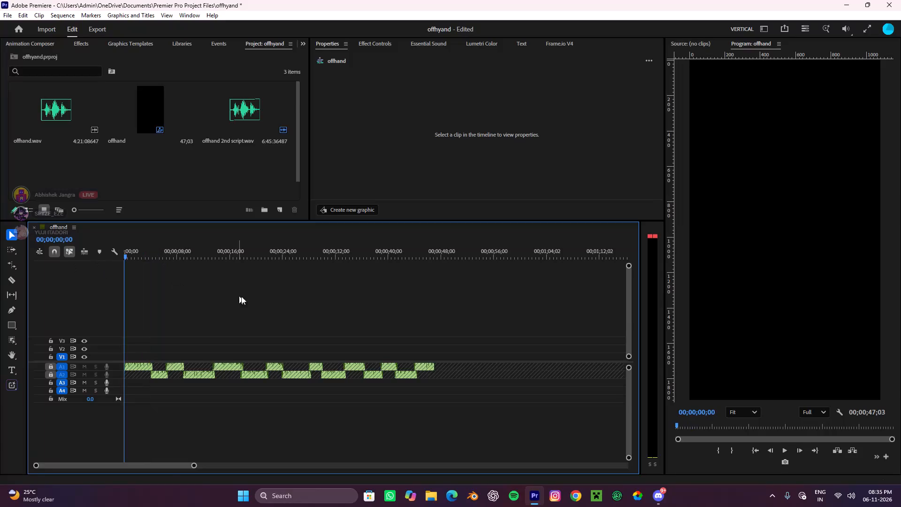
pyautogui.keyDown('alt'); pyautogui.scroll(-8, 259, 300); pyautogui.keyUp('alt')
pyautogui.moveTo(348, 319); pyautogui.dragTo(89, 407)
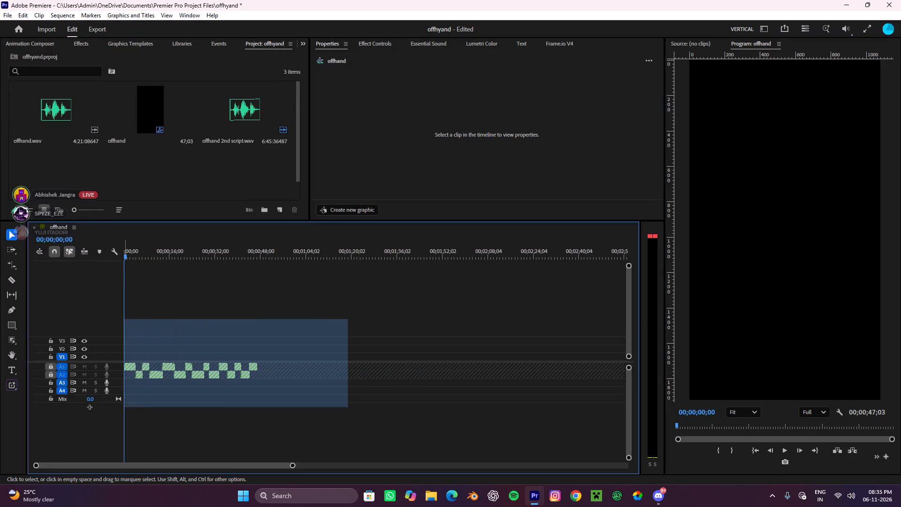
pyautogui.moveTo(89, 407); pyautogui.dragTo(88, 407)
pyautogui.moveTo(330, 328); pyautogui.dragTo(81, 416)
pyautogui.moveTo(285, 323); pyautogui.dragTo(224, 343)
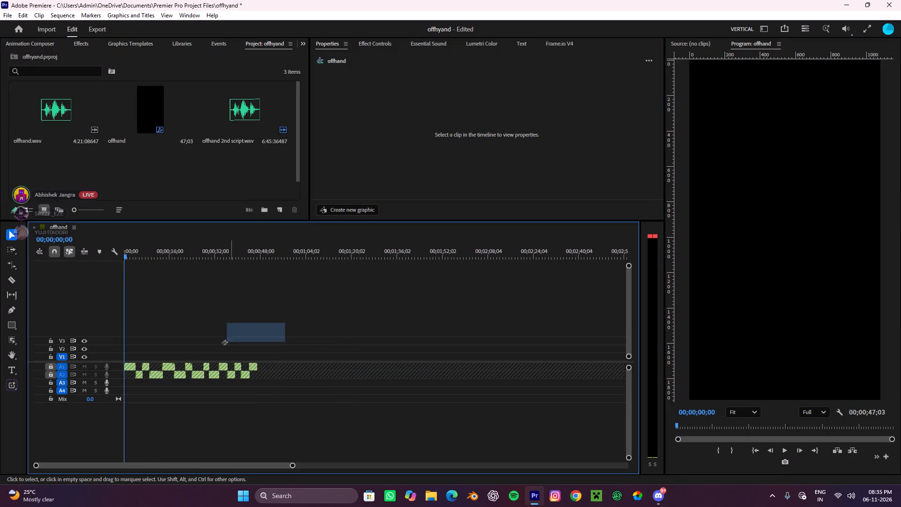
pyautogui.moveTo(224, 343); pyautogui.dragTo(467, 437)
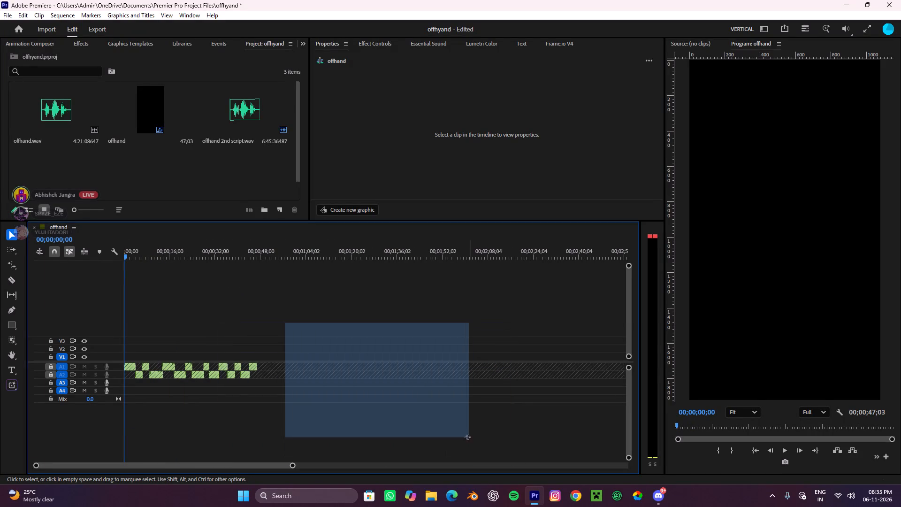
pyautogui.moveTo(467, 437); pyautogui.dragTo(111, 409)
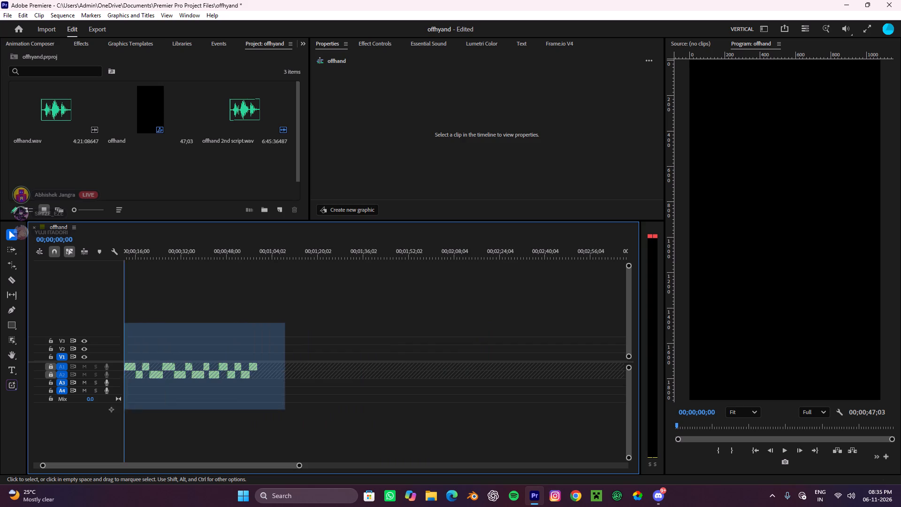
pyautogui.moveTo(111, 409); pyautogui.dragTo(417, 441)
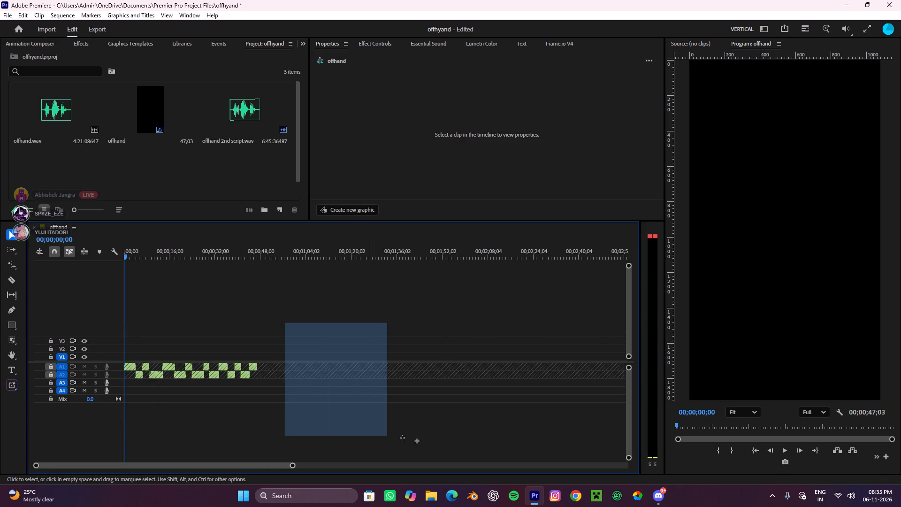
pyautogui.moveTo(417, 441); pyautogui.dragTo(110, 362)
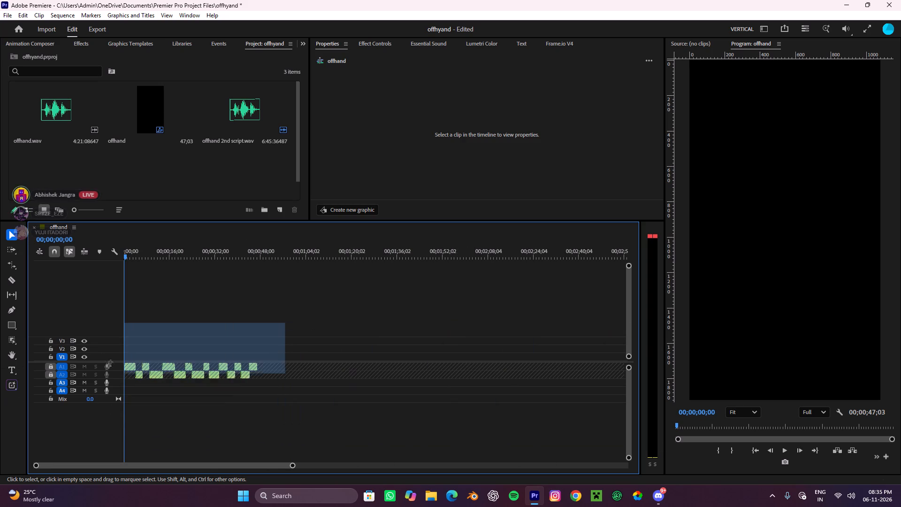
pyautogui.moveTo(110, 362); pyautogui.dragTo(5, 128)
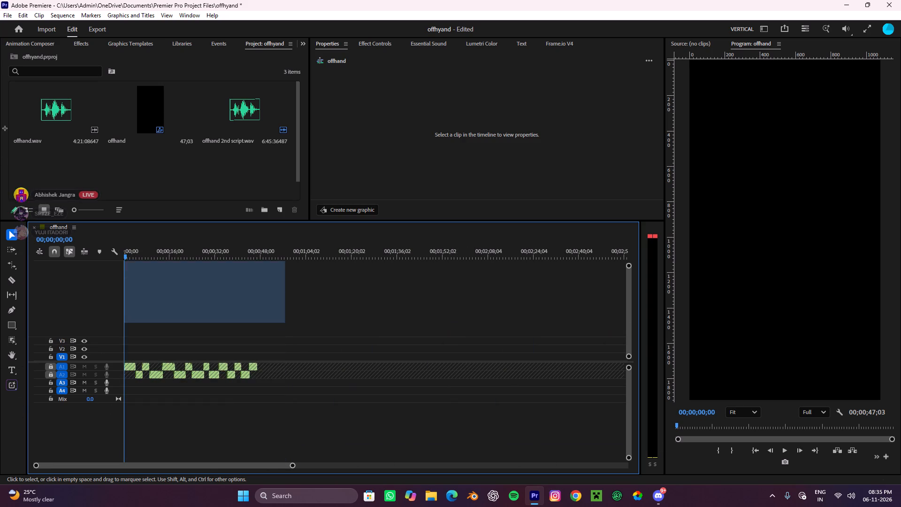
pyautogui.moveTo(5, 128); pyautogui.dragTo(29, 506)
# Play the offhand sequence from the start to review the voice audio on A1 and A2.
pyautogui.press('space')
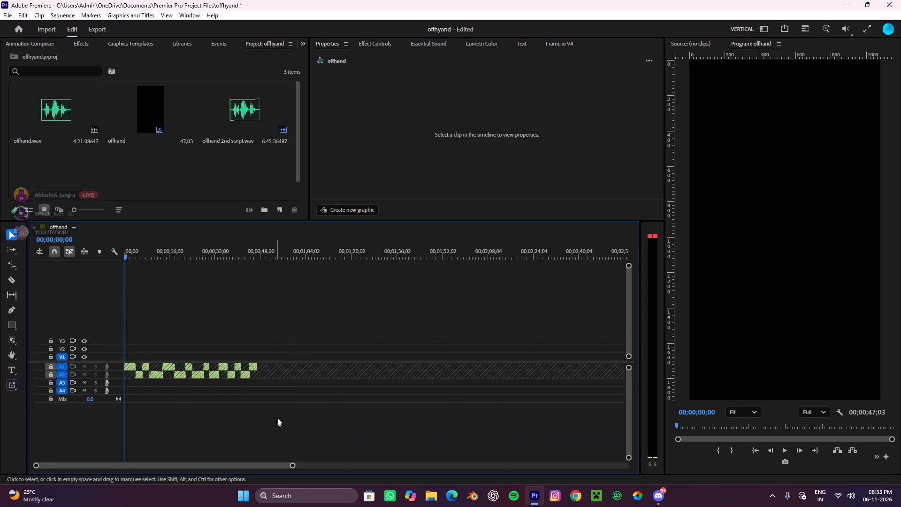